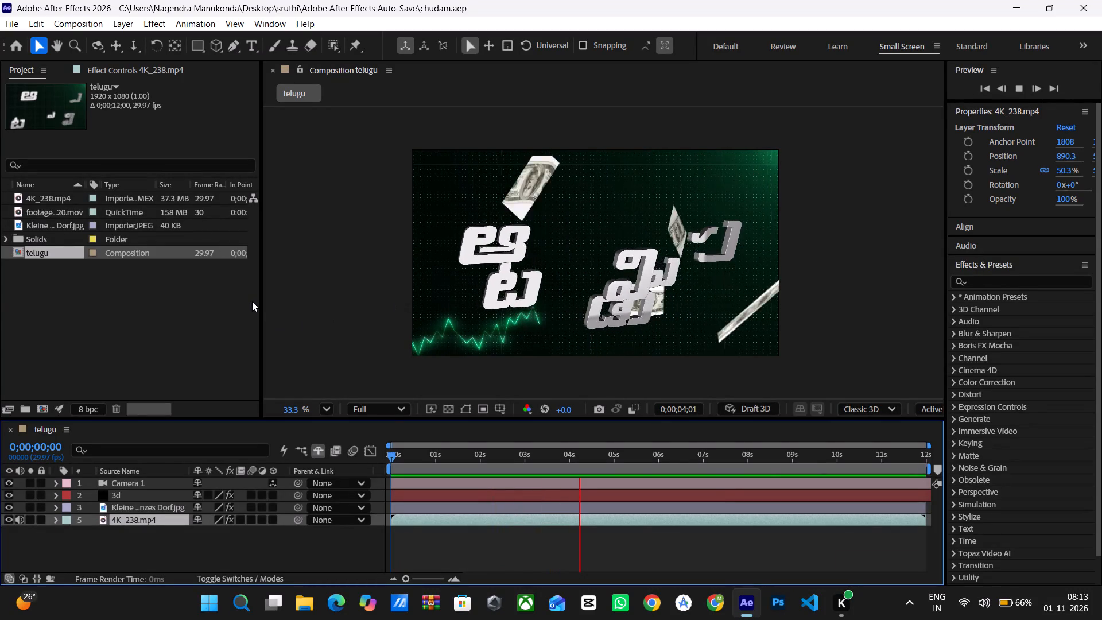
# Play the telugu composition from the start several times to review the 3D title animation, then stop playback.
pyautogui.scroll(-1, 210, 321)
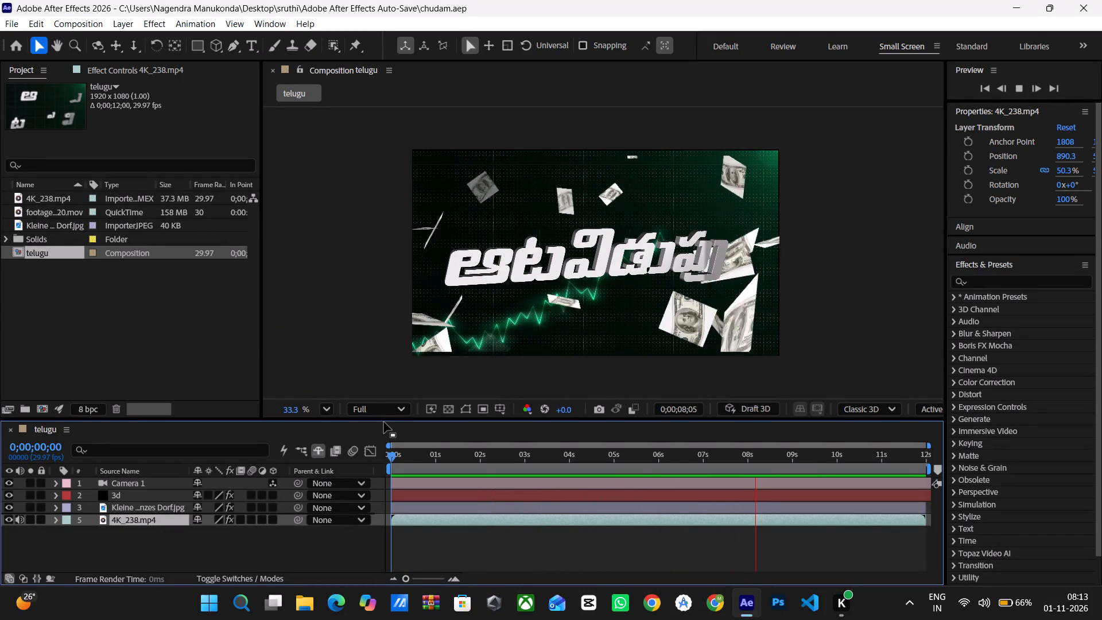
pyautogui.click(392, 454)
pyautogui.press('space')
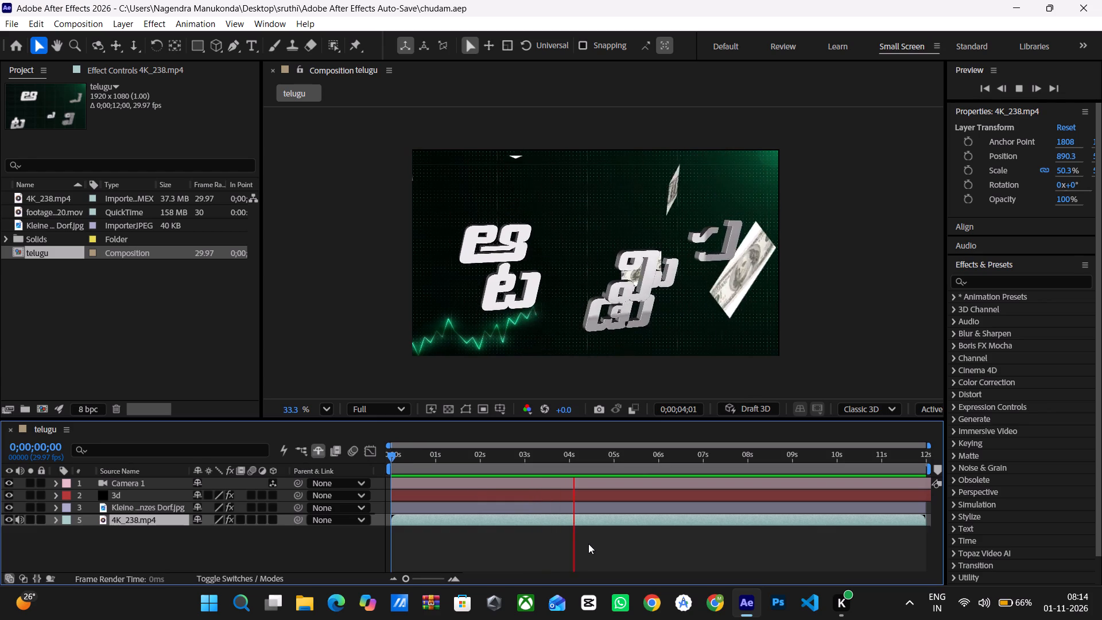
pyautogui.click(275, 482)
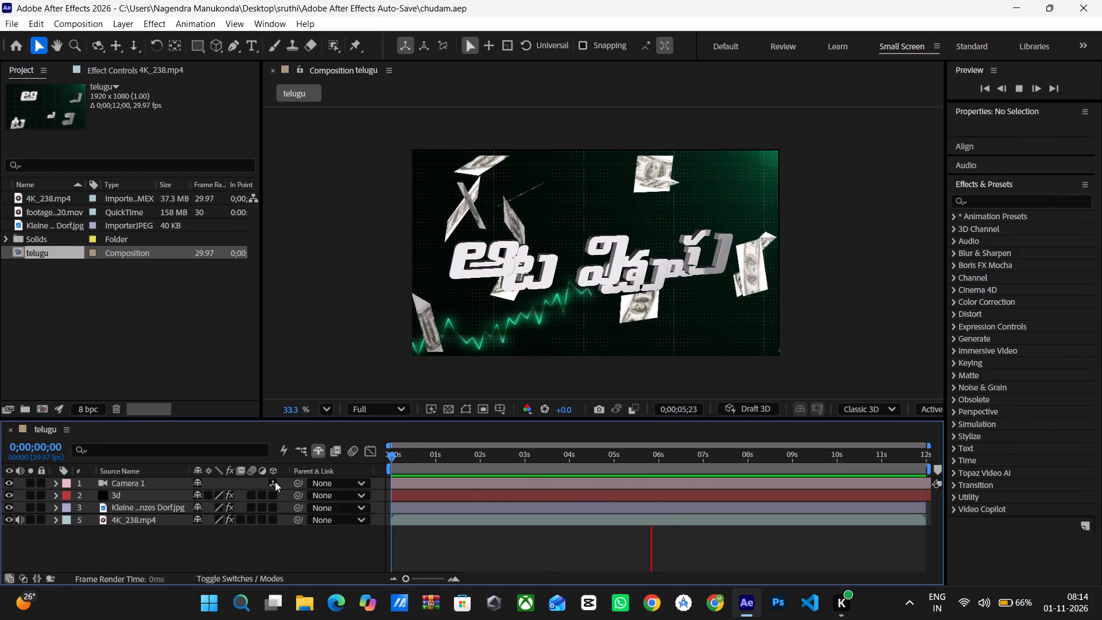
pyautogui.moveTo(290, 570); pyautogui.dragTo(317, 547)
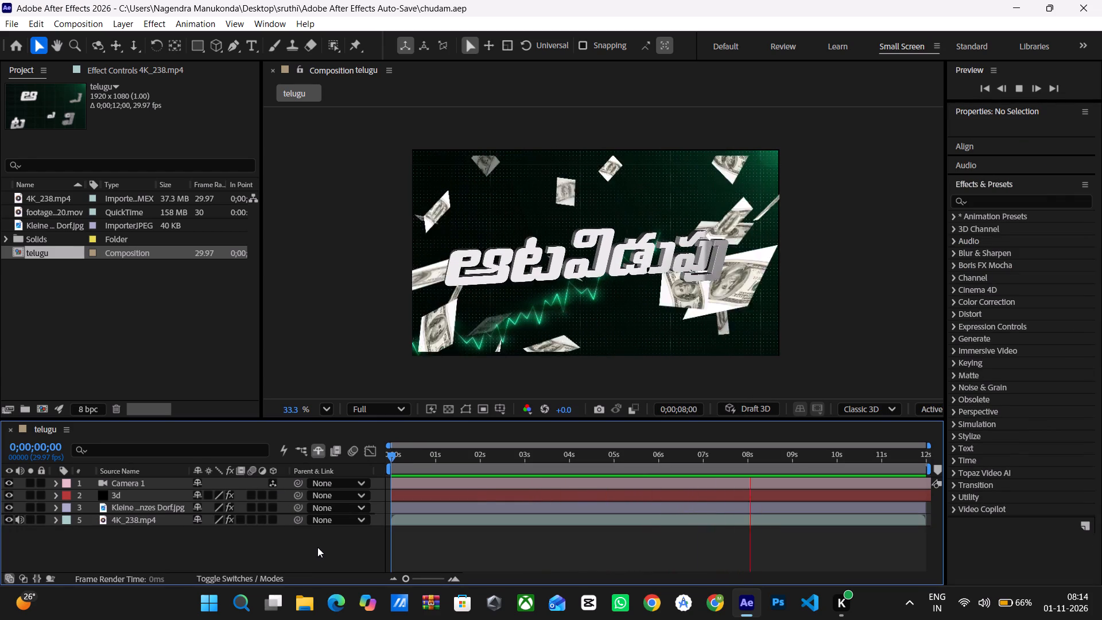
pyautogui.click(393, 458)
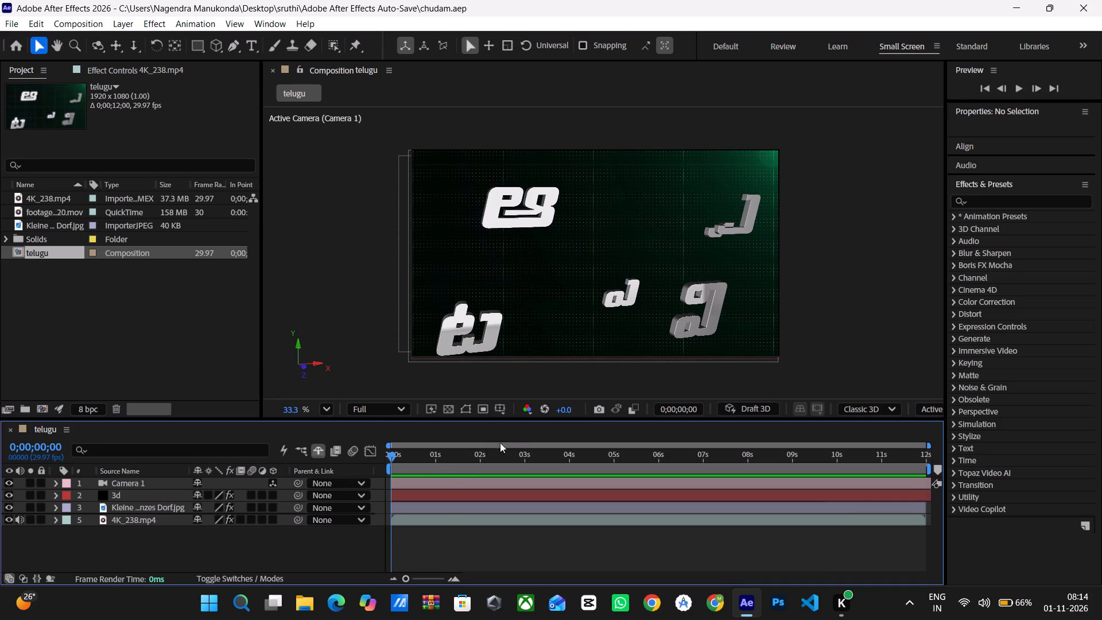
pyautogui.press('space')
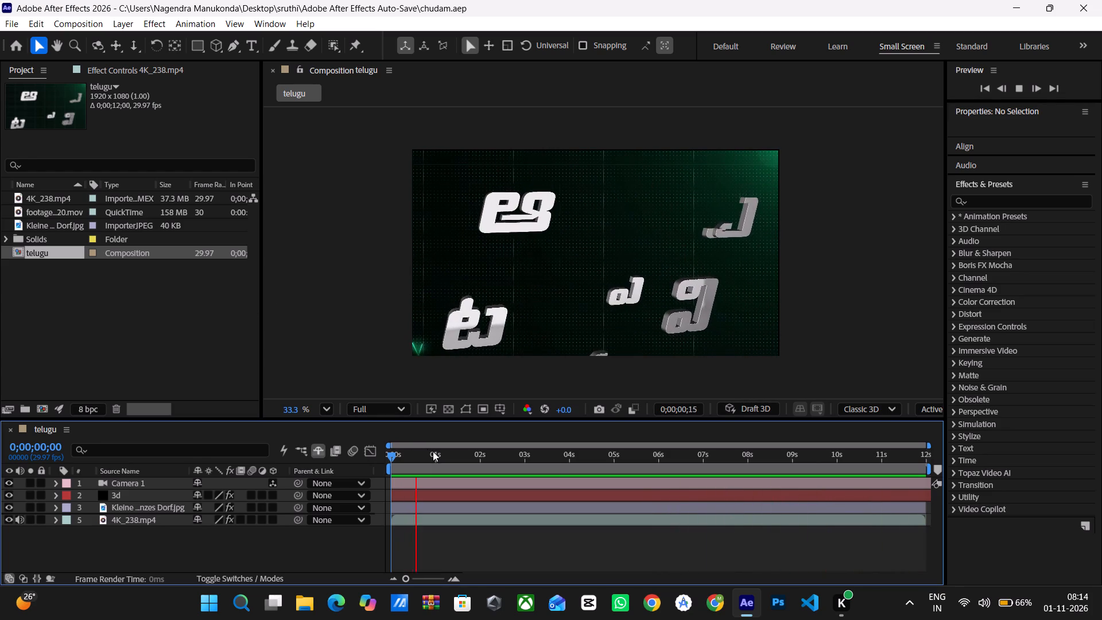
pyautogui.click(228, 366)
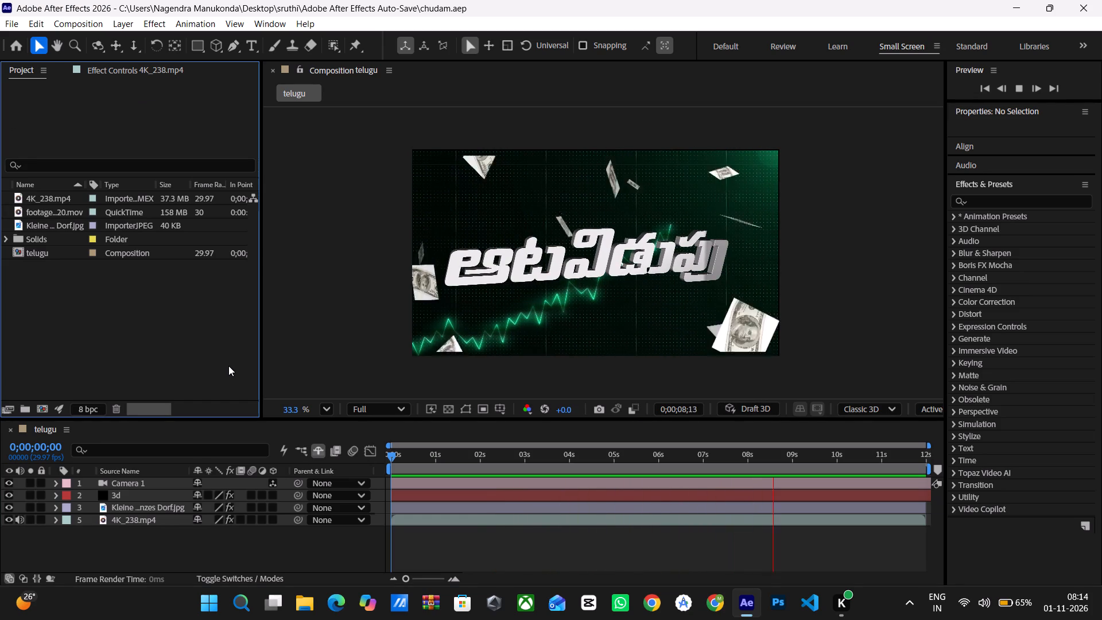
pyautogui.press('space')
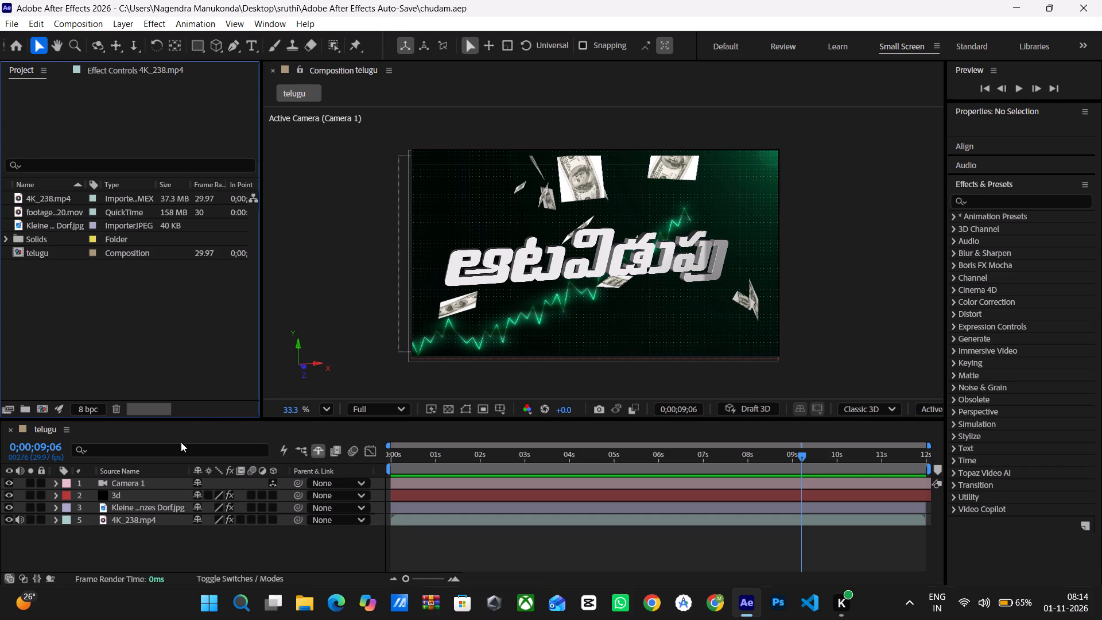
# Open the Scene Setup of the Element effect on the 3d layer.
pyautogui.click(148, 491)
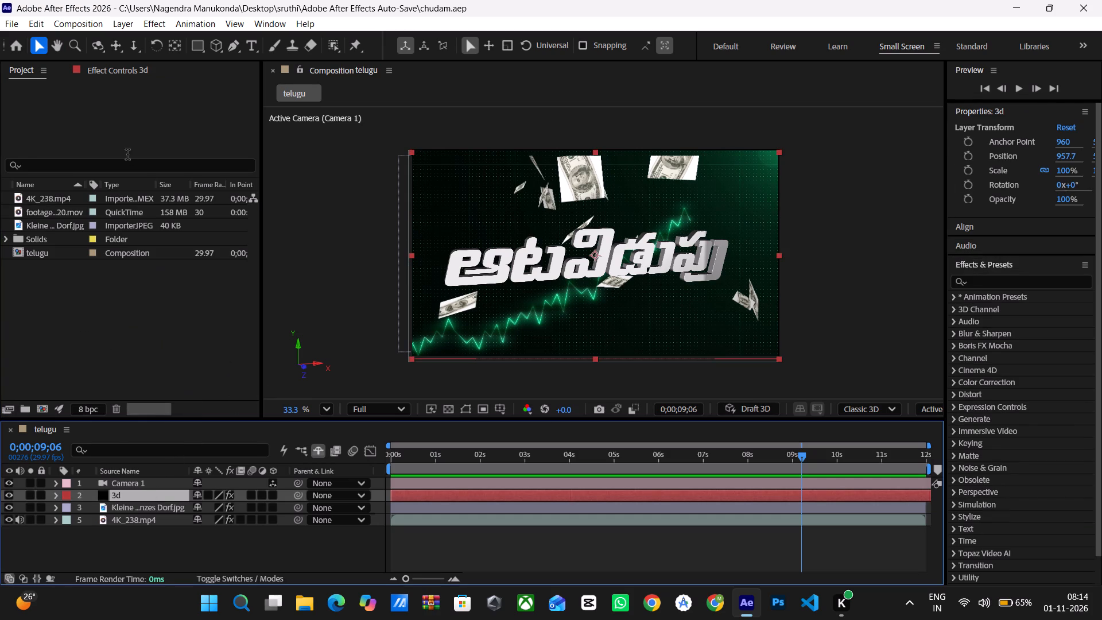
pyautogui.click(121, 67)
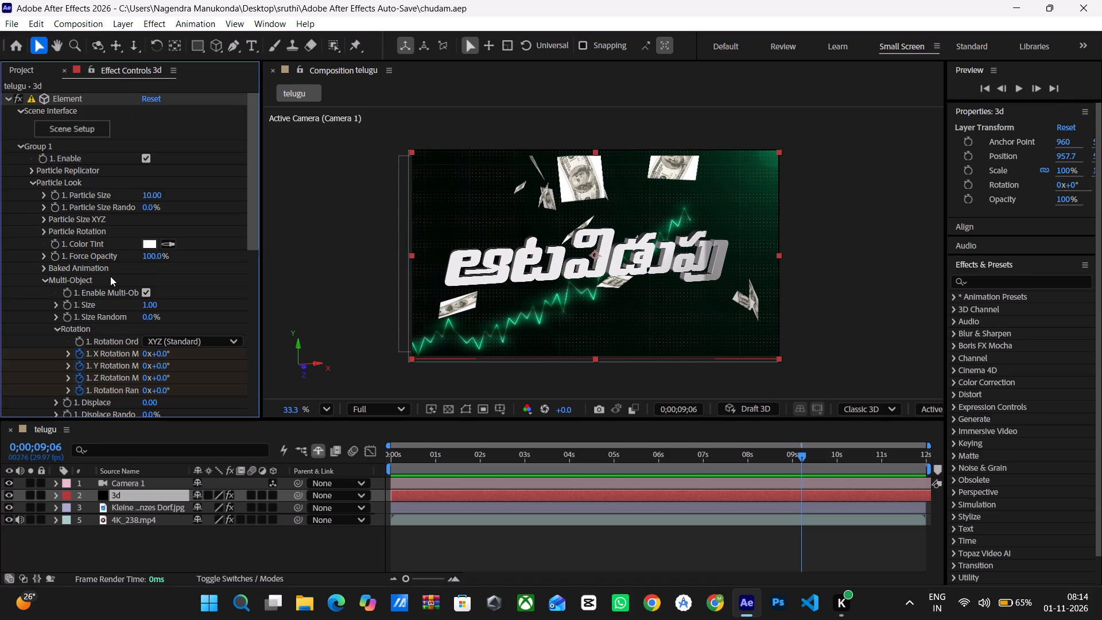
pyautogui.click(22, 144)
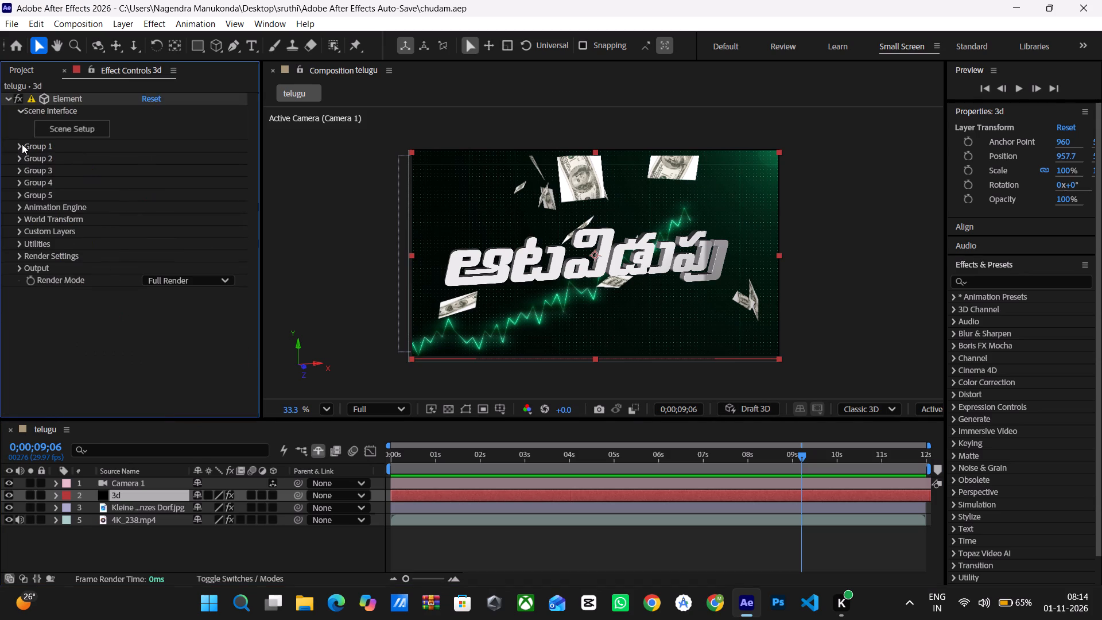
pyautogui.click(62, 132)
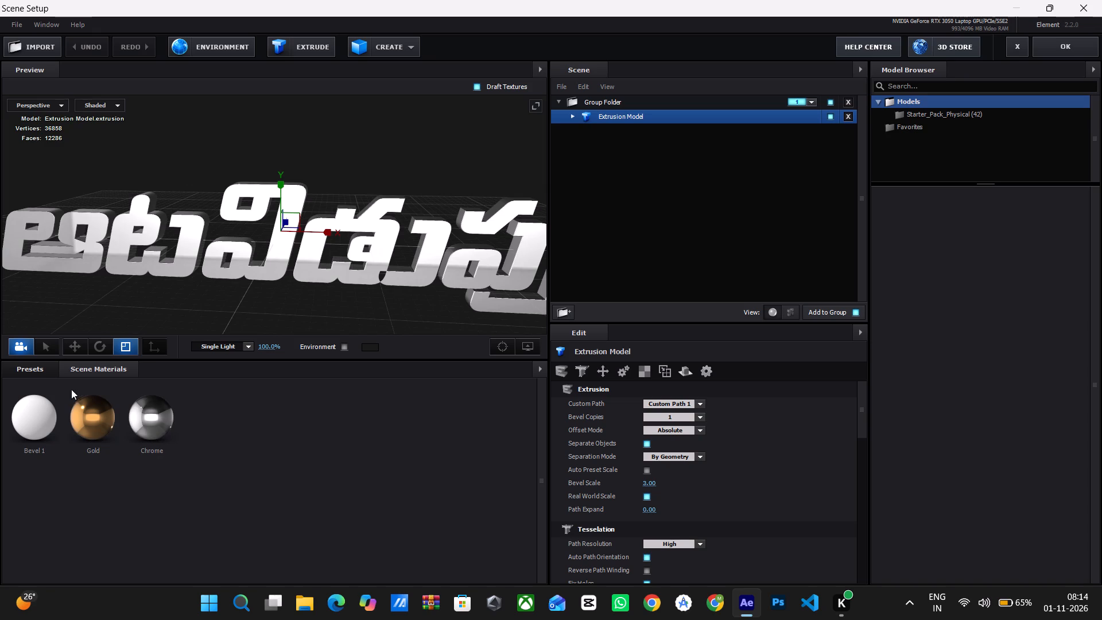
# Browse the Physical material presets for the Extrusion Model of the Telugu title.
pyautogui.click(48, 376)
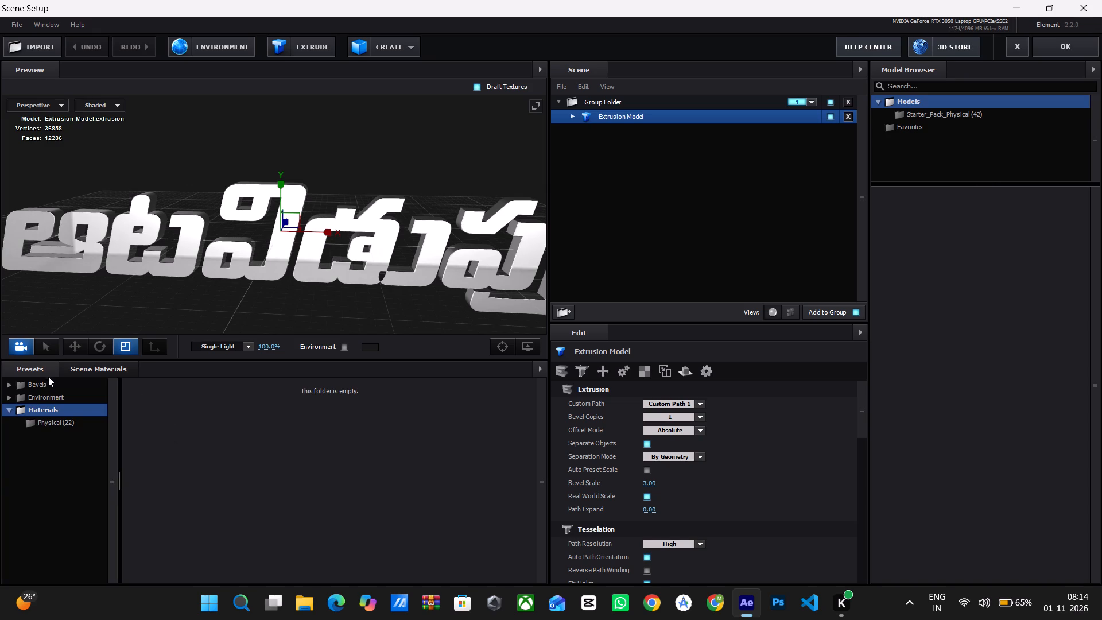
pyautogui.click(46, 424)
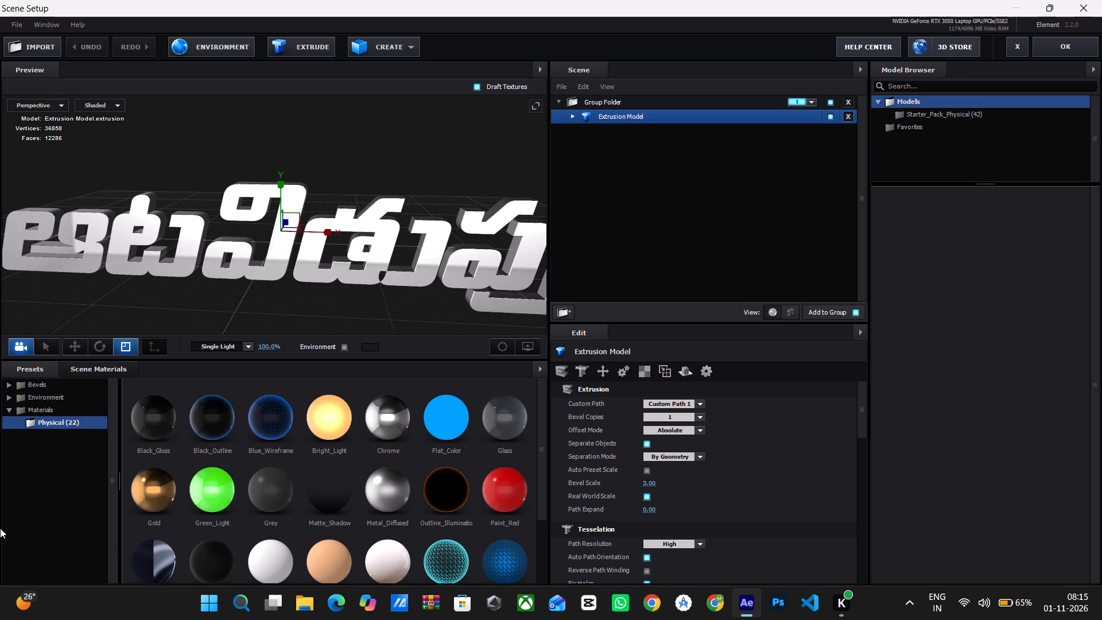
pyautogui.scroll(-2, 242, 257)
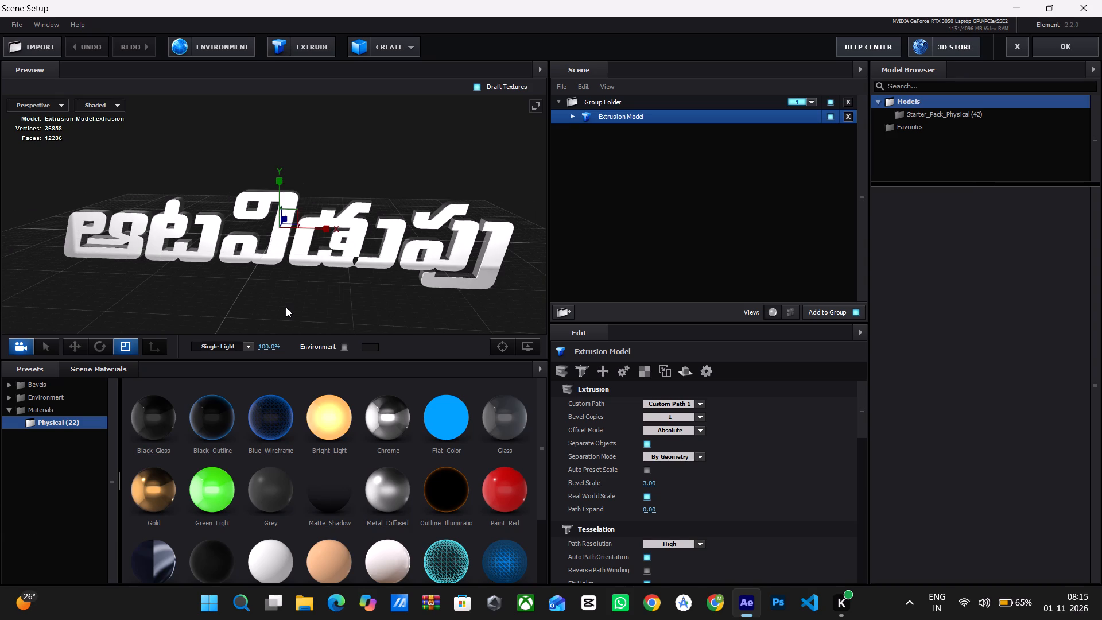
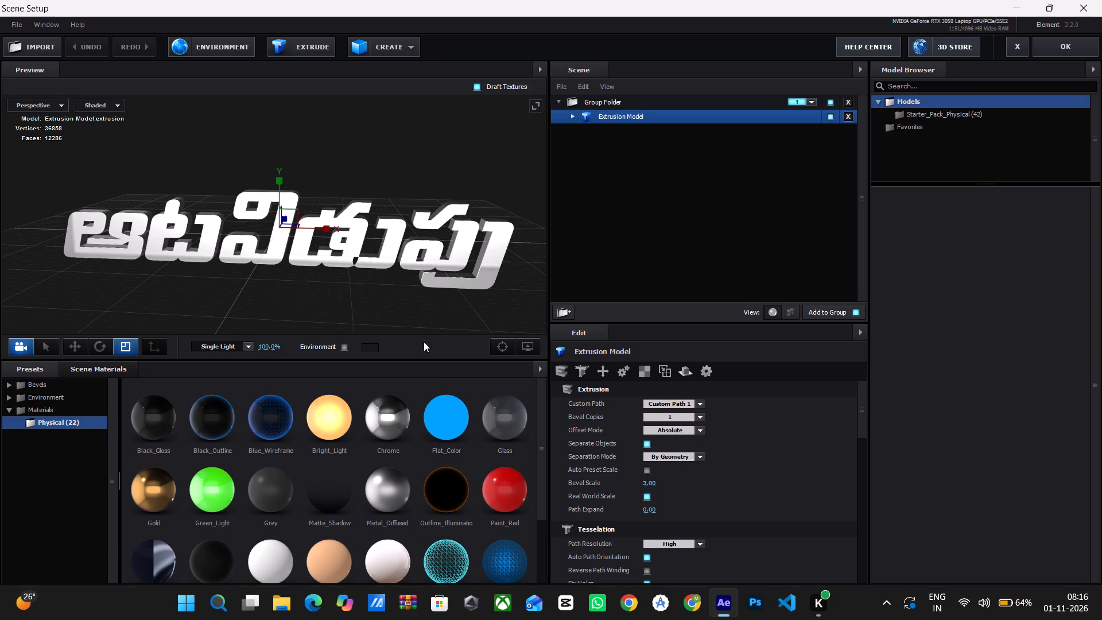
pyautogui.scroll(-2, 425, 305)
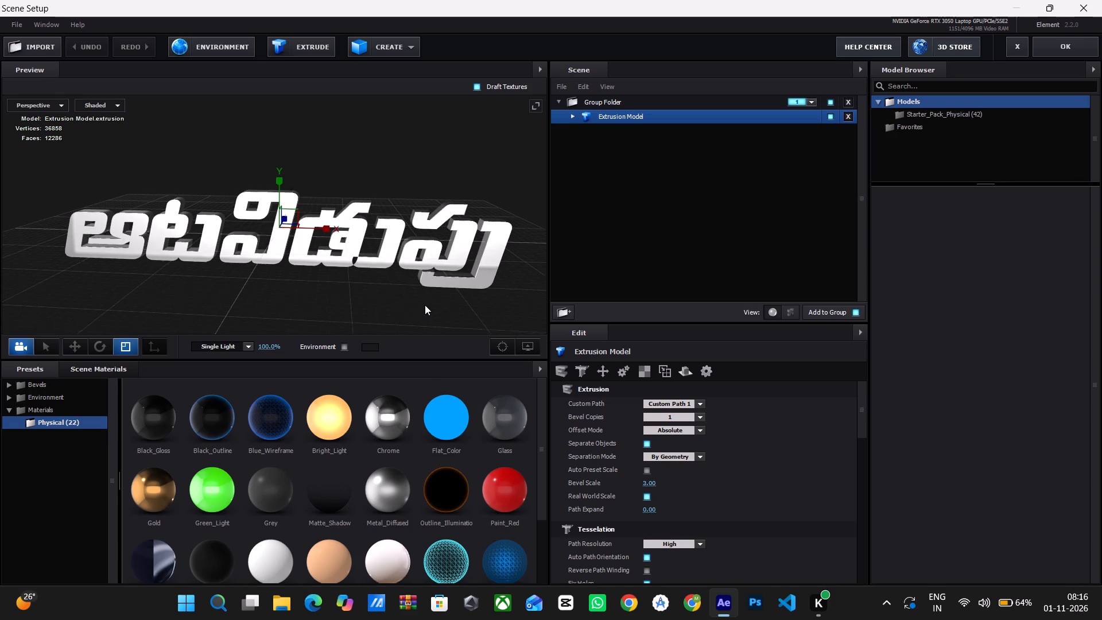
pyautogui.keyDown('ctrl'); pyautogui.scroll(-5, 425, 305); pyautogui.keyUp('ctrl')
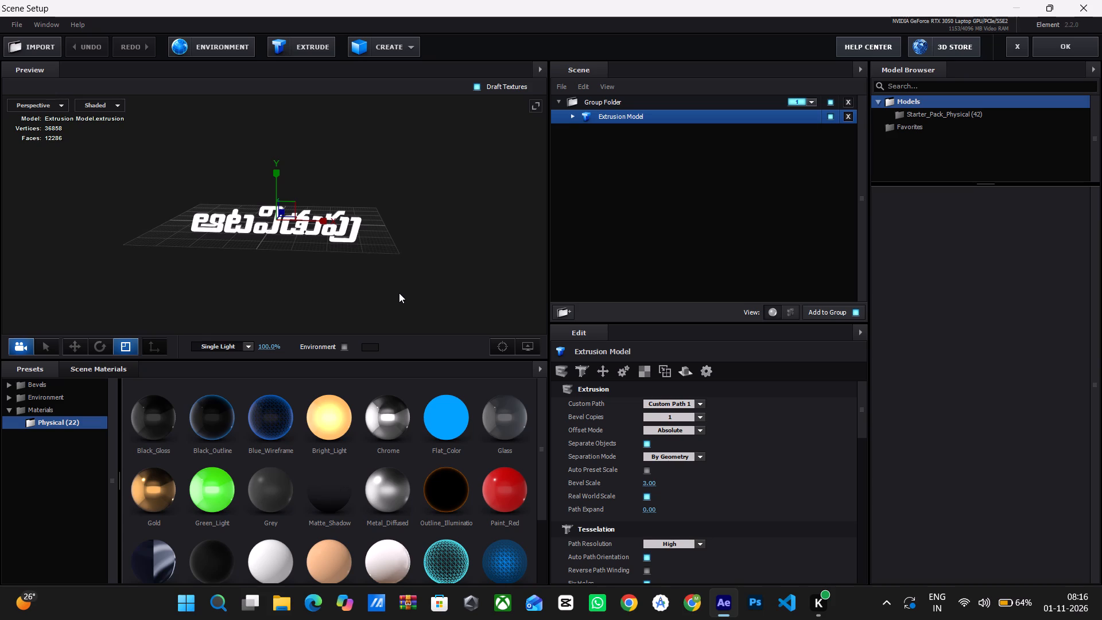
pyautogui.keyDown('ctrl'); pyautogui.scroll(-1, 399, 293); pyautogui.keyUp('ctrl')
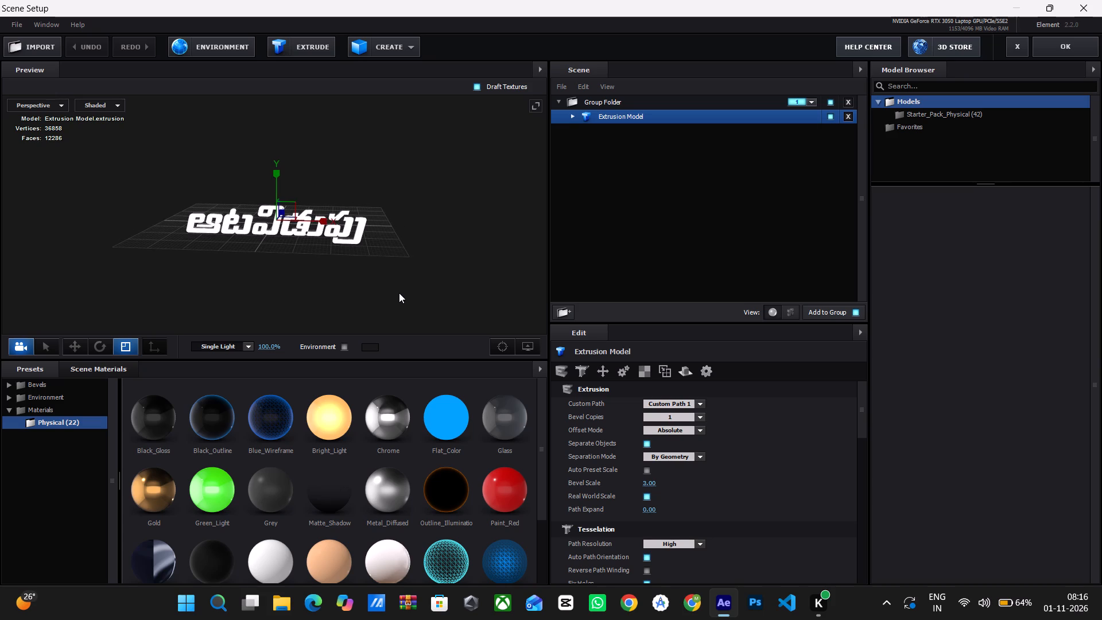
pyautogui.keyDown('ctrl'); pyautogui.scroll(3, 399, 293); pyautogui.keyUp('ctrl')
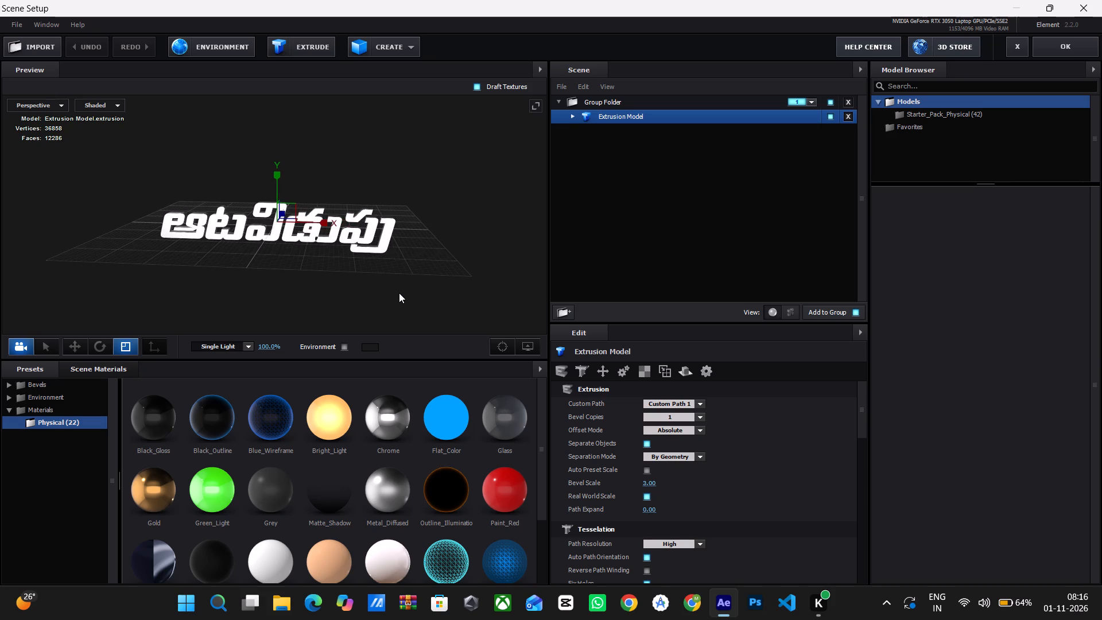
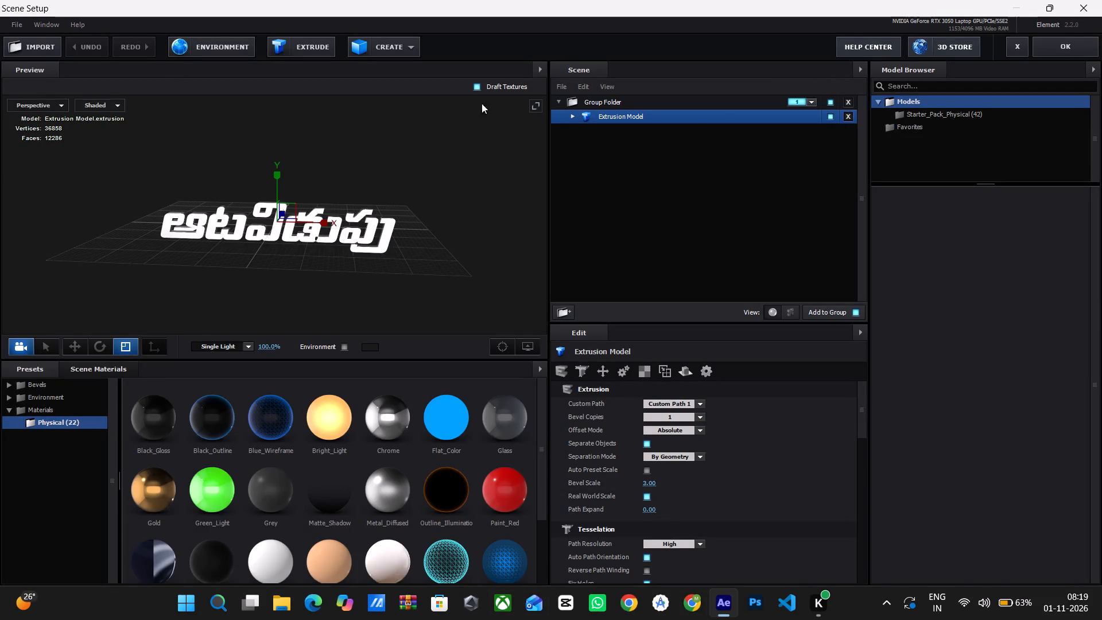
# Accept the Element scene setup and return to the composition.
pyautogui.click(1057, 49)
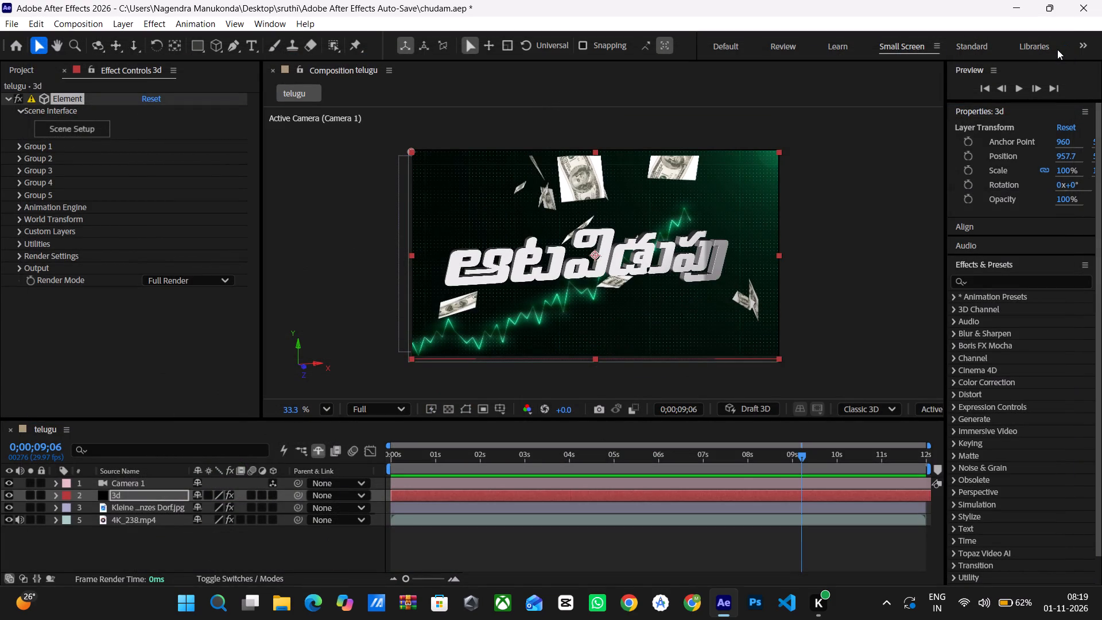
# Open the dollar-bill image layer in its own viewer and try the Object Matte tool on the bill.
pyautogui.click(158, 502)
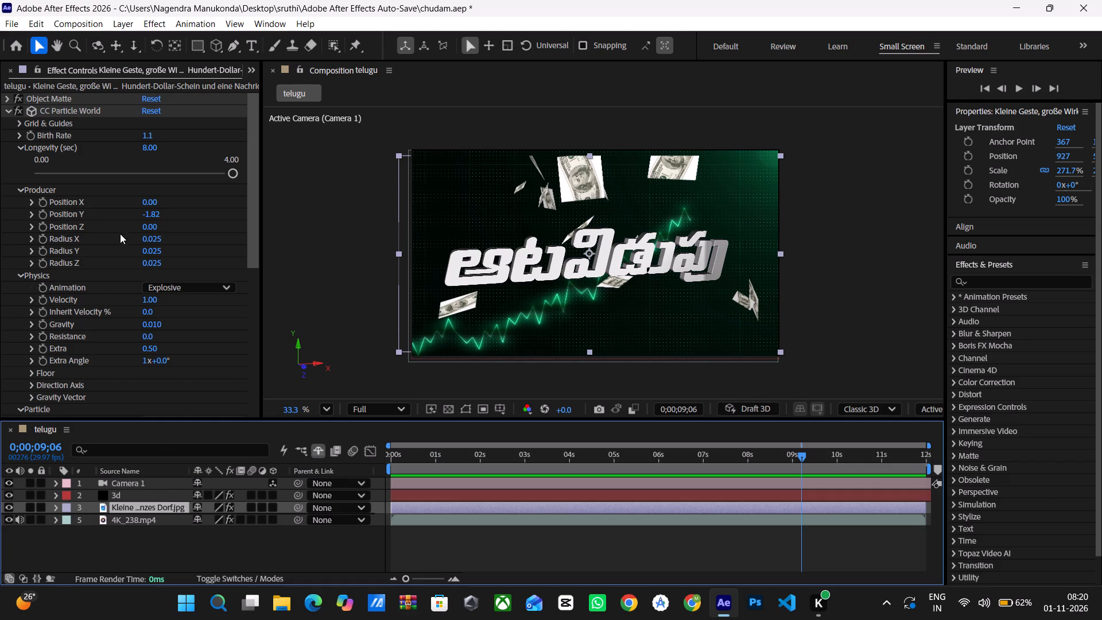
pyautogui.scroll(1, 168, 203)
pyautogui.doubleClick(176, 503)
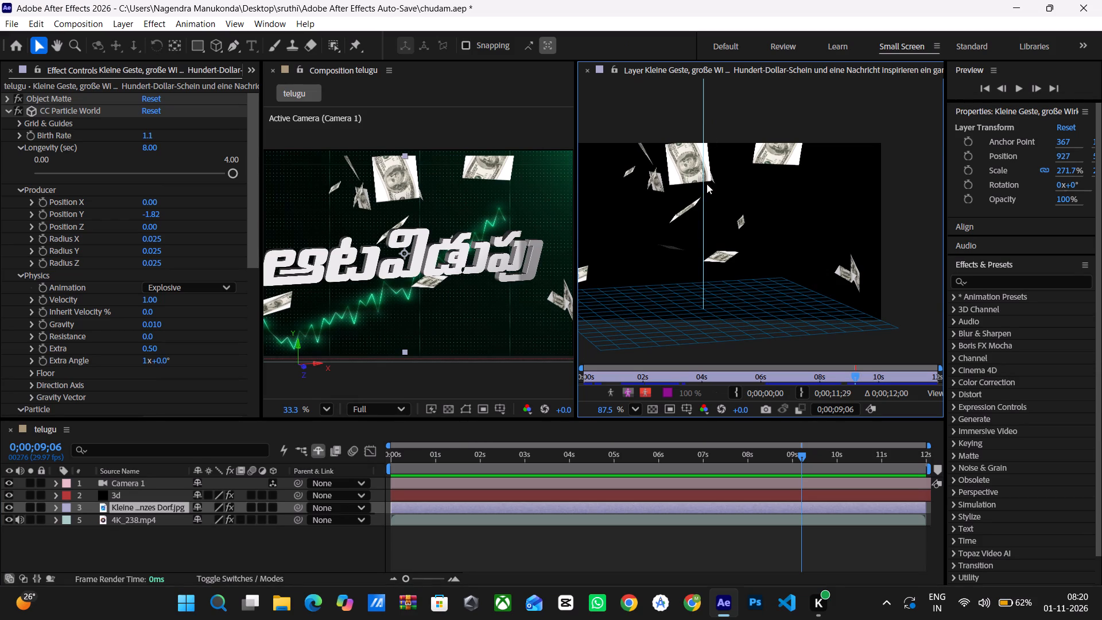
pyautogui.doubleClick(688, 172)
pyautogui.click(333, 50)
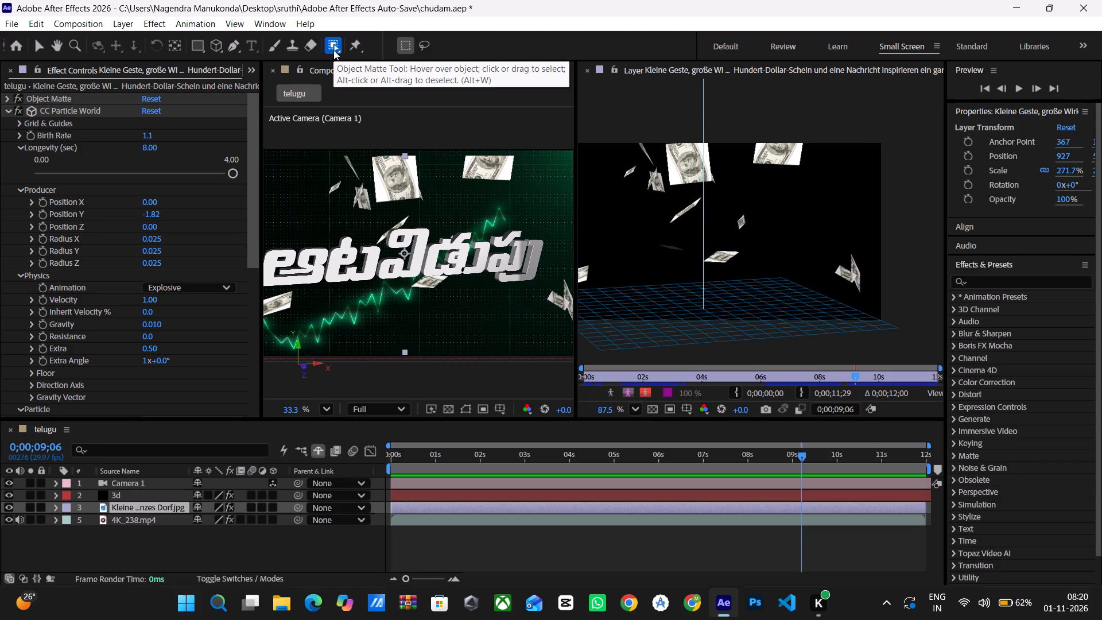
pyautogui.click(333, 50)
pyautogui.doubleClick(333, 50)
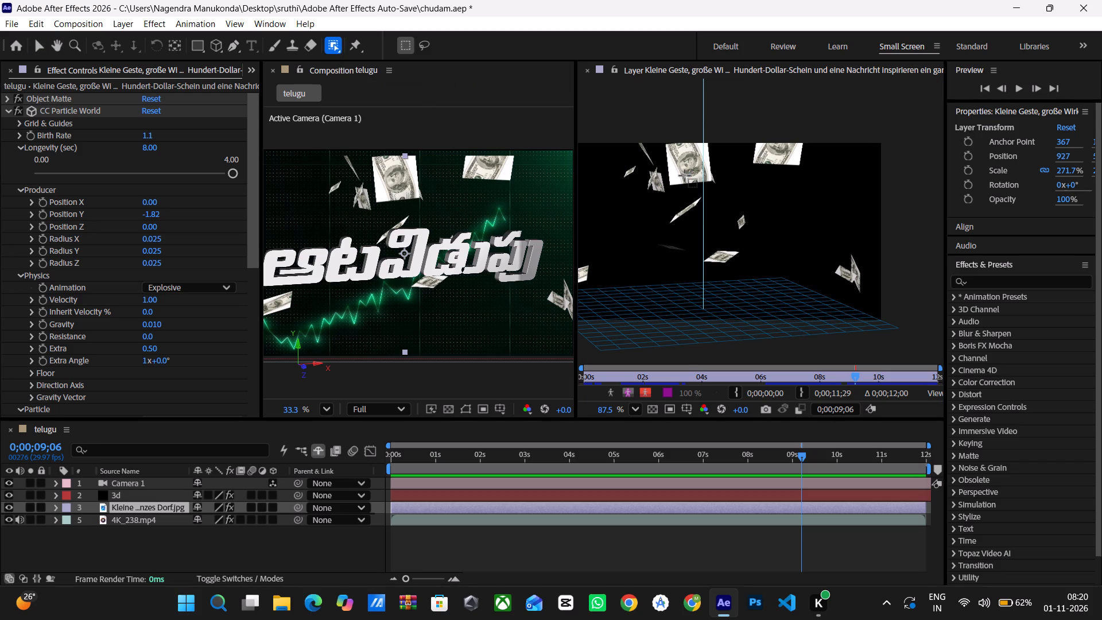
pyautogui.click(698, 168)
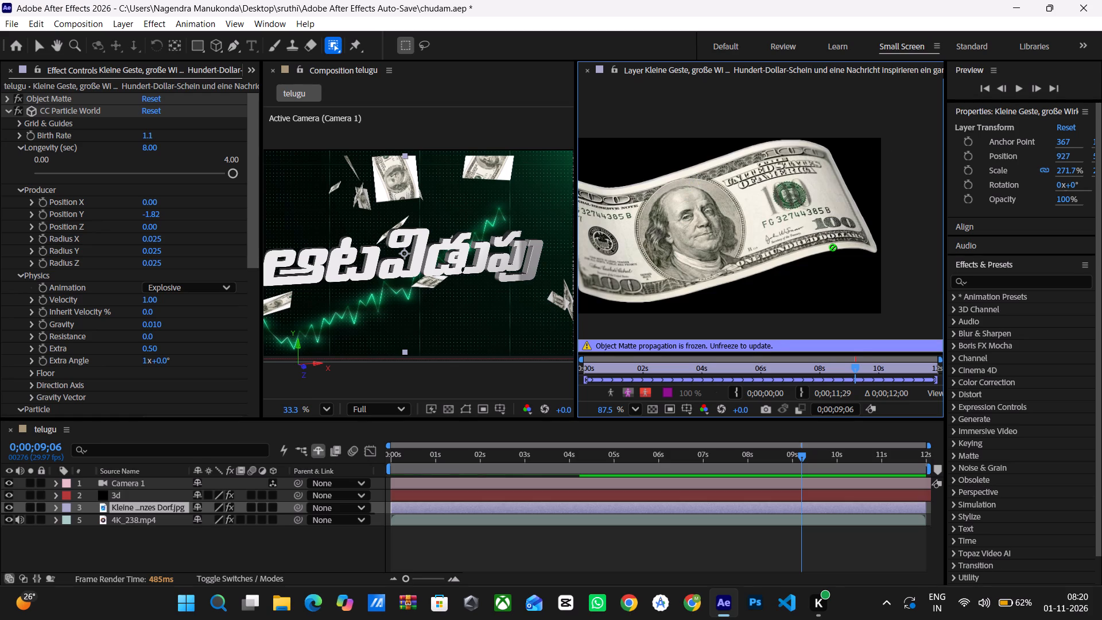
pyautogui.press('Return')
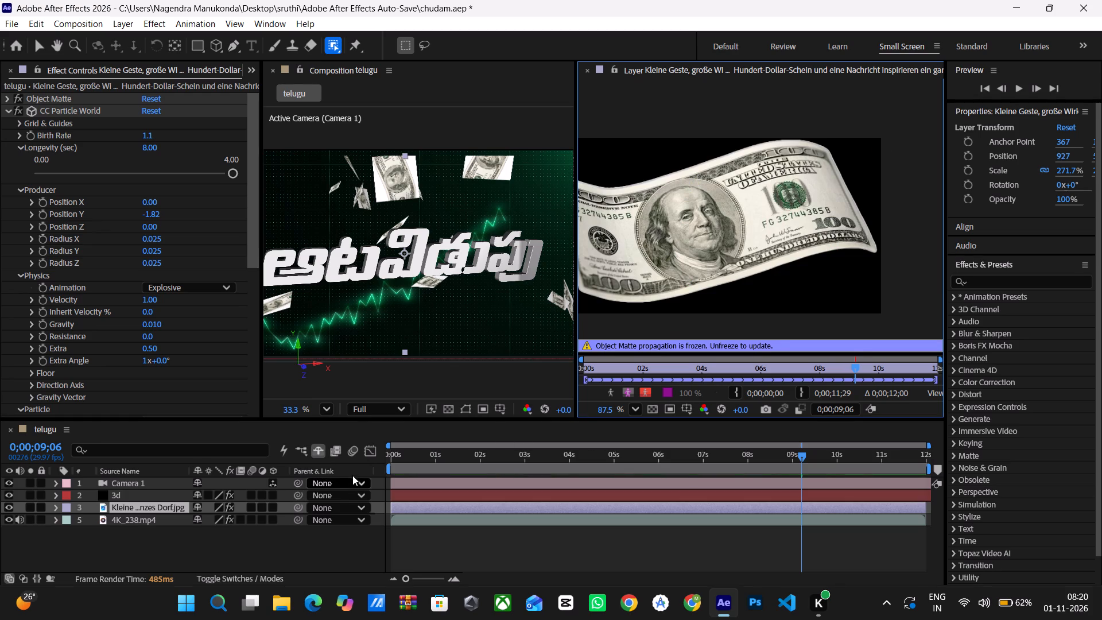
# Preview the telugu composition from 0;00;00;04 to check the flying letters and falling bills.
pyautogui.click(397, 462)
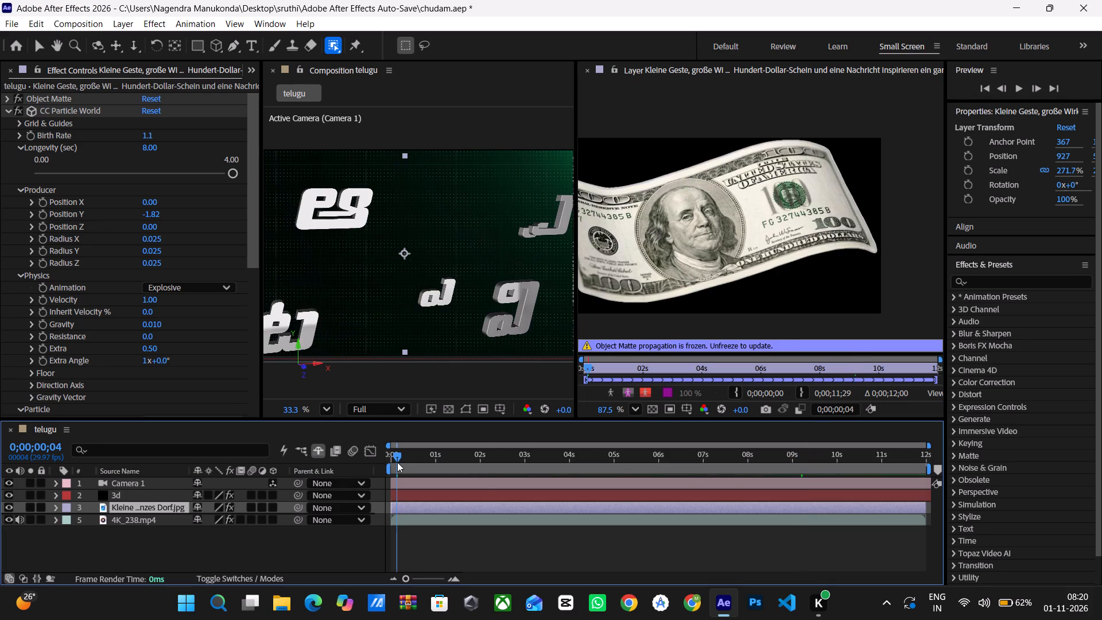
pyautogui.press('space')
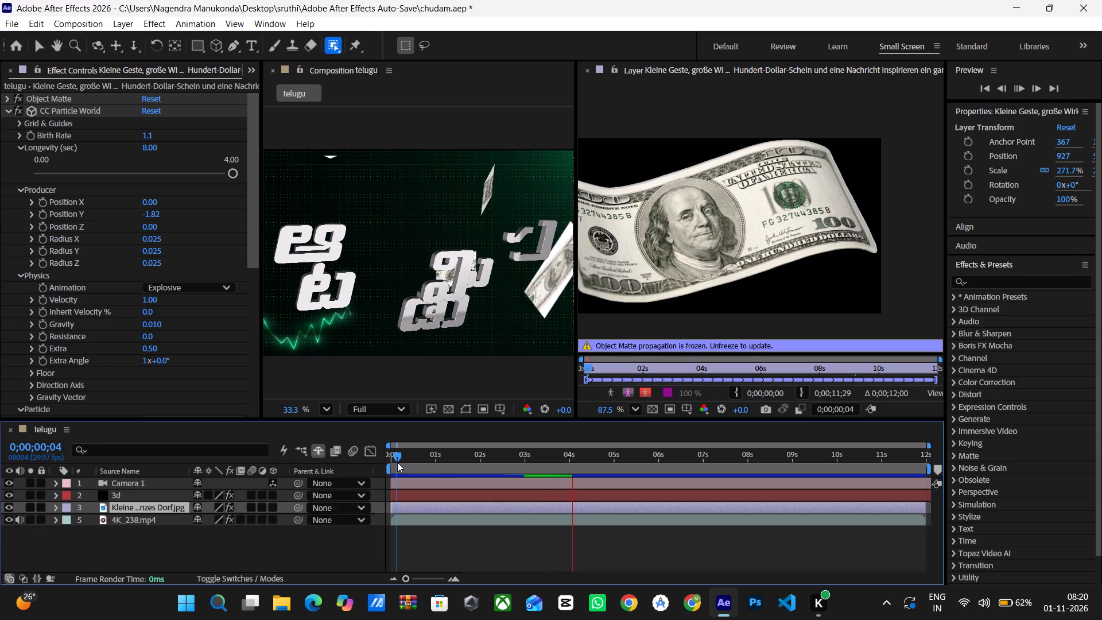
pyautogui.press('space')
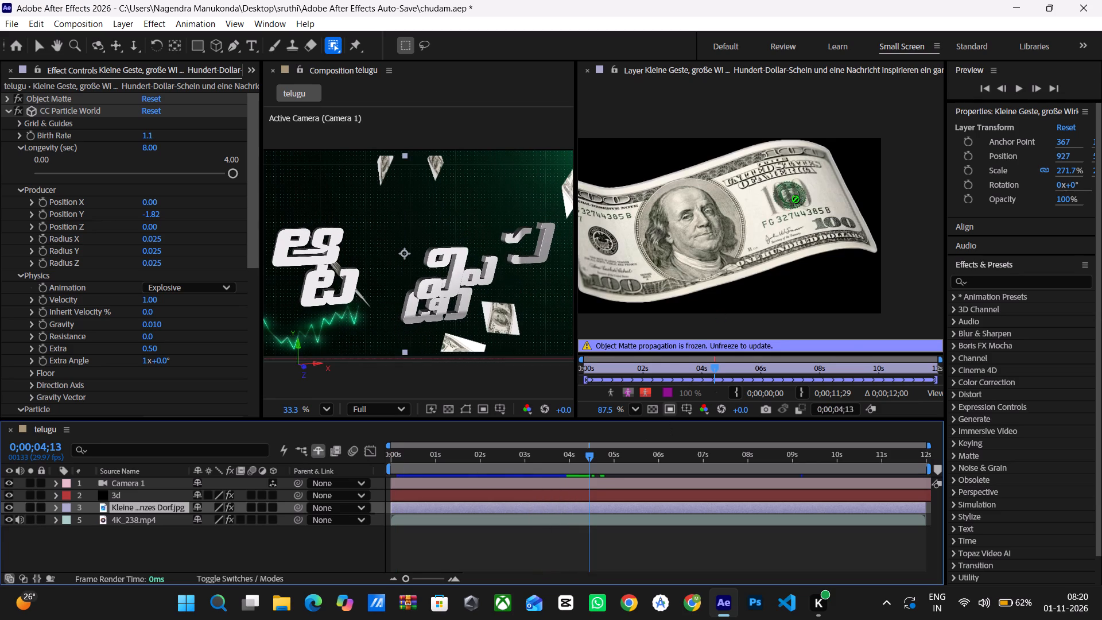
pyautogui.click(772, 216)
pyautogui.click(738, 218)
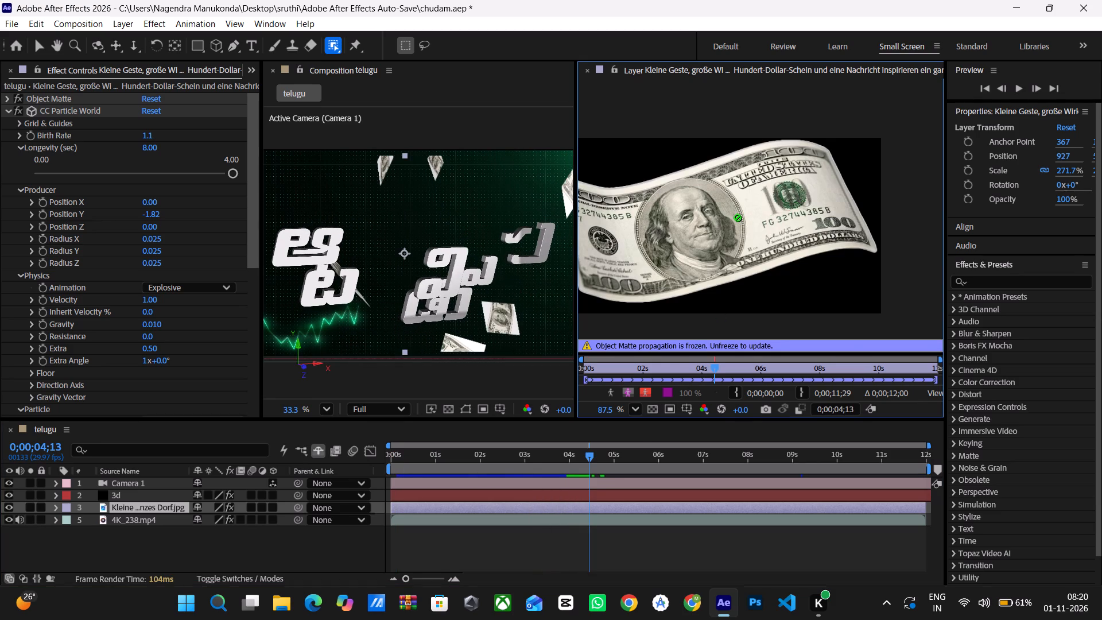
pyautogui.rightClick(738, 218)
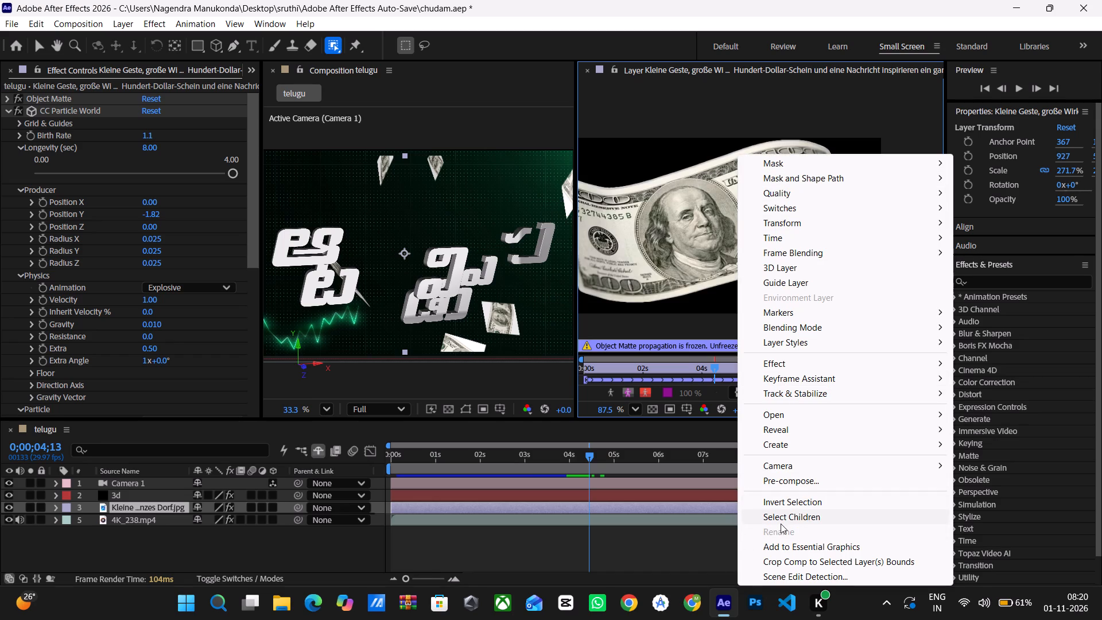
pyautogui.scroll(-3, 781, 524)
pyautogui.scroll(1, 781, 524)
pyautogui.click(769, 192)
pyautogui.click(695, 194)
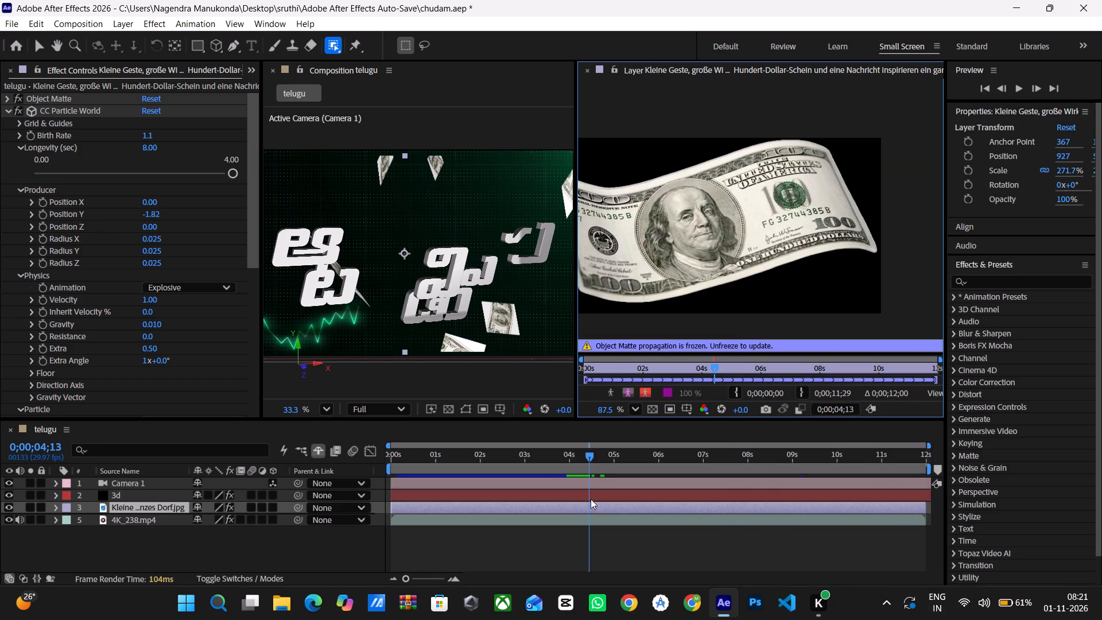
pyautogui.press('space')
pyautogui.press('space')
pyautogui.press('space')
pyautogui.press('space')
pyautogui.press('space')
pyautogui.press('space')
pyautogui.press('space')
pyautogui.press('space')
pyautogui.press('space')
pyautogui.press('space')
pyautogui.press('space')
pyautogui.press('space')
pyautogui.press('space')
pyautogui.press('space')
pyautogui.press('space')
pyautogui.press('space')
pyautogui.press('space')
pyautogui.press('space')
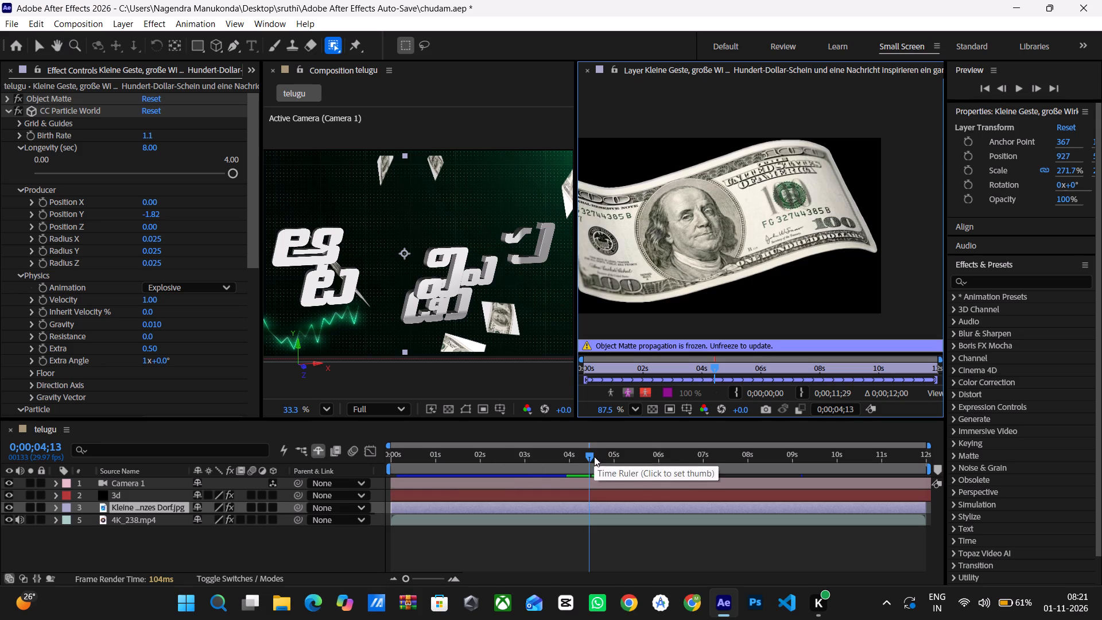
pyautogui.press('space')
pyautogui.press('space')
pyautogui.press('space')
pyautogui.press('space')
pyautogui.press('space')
# Close the dollar-bill layer viewer and preview the composition from 0;00;00;00.
pyautogui.click(394, 475)
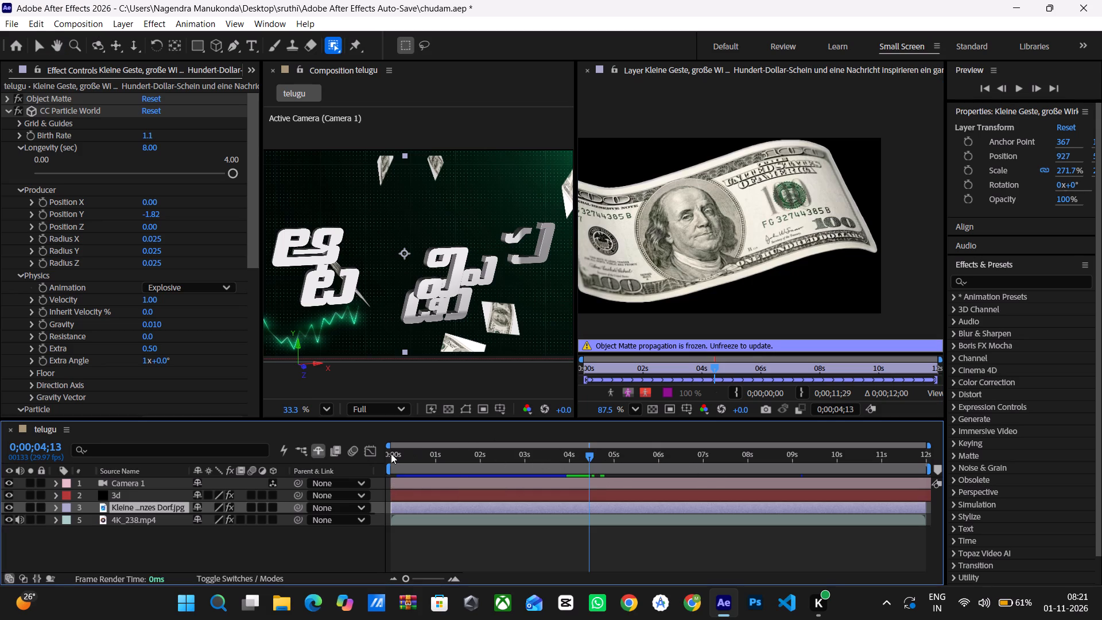
pyautogui.click(391, 454)
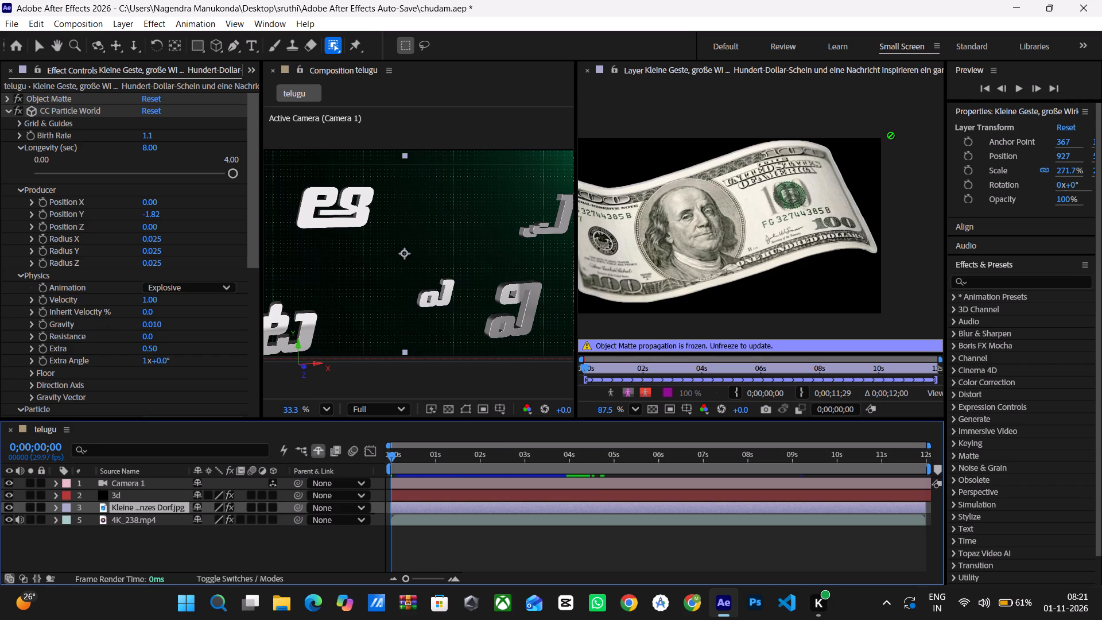
pyautogui.click(584, 68)
pyautogui.press('space')
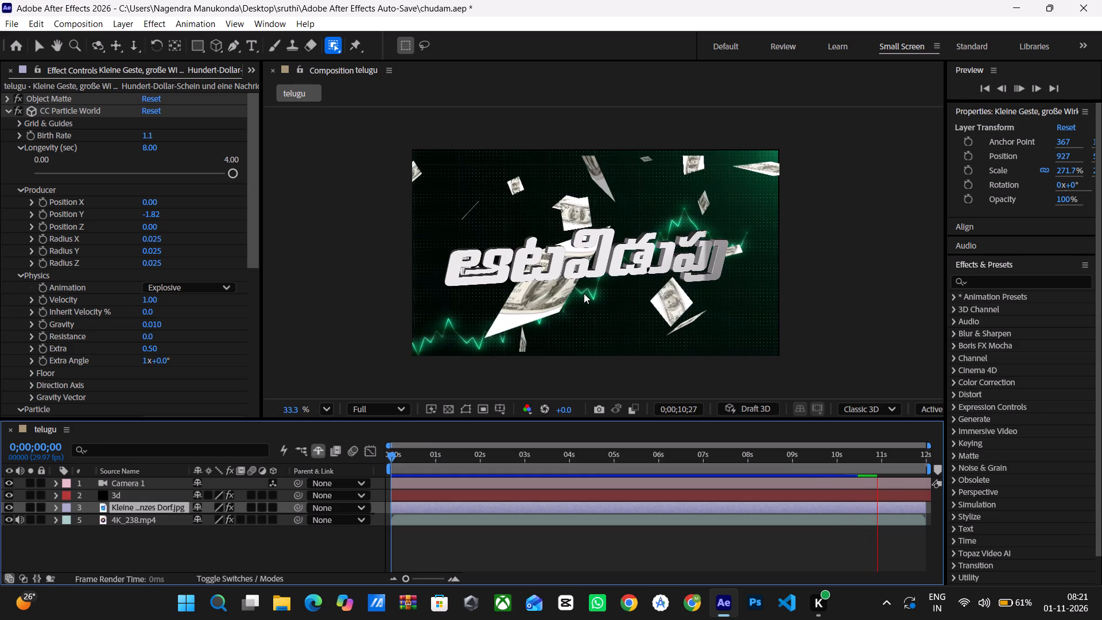
pyautogui.press('space')
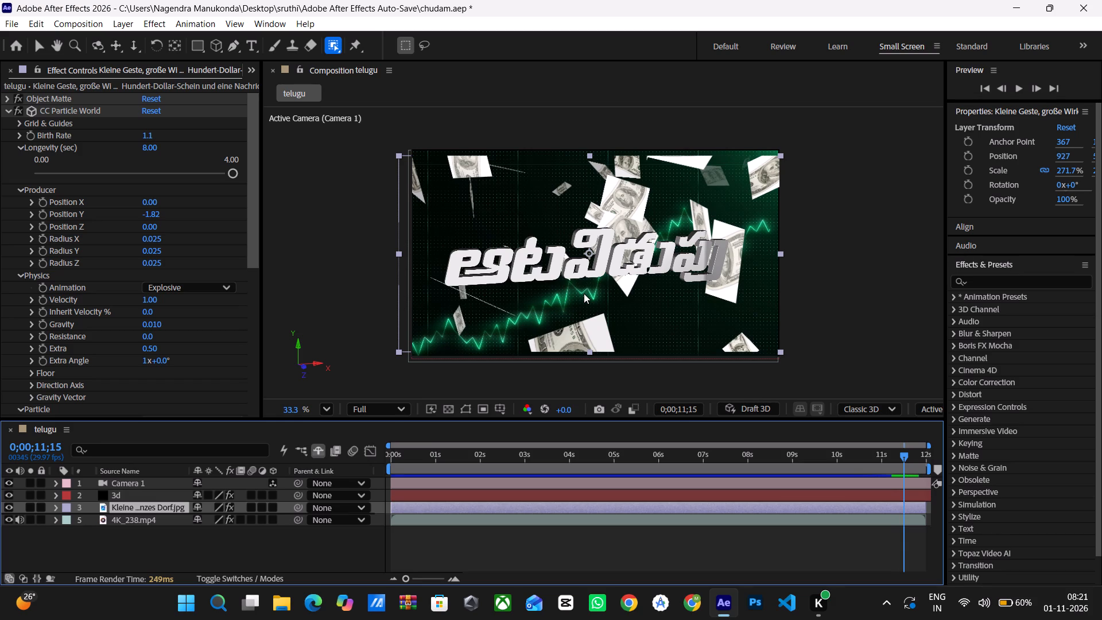
# Examine the CC Particle World particle and texture settings of the dollar-bill layer.
pyautogui.scroll(-9, 150, 338)
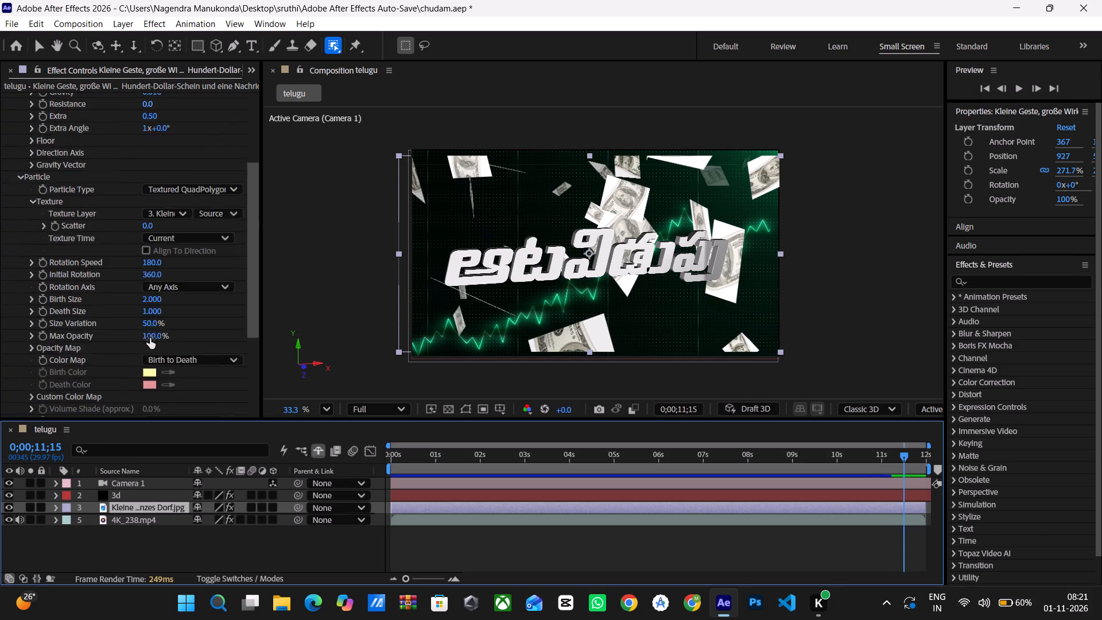
pyautogui.scroll(-7, 150, 338)
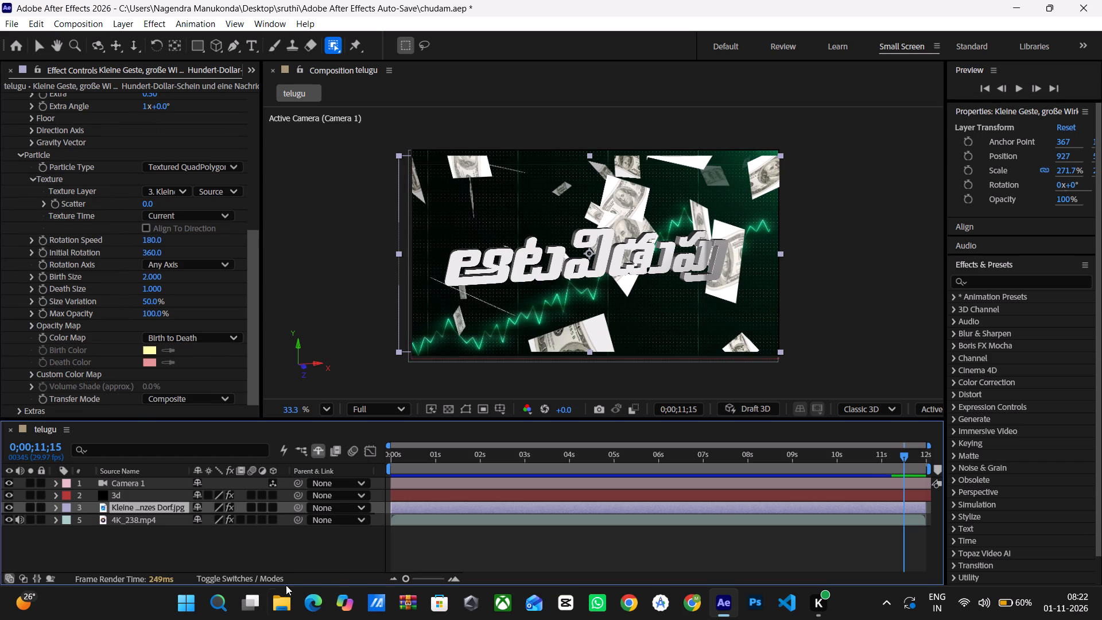
pyautogui.scroll(-2, 412, 418)
pyautogui.scroll(1, 412, 418)
# Play back the title animation again and return the playhead to 0;00;00;00.
pyautogui.press('space')
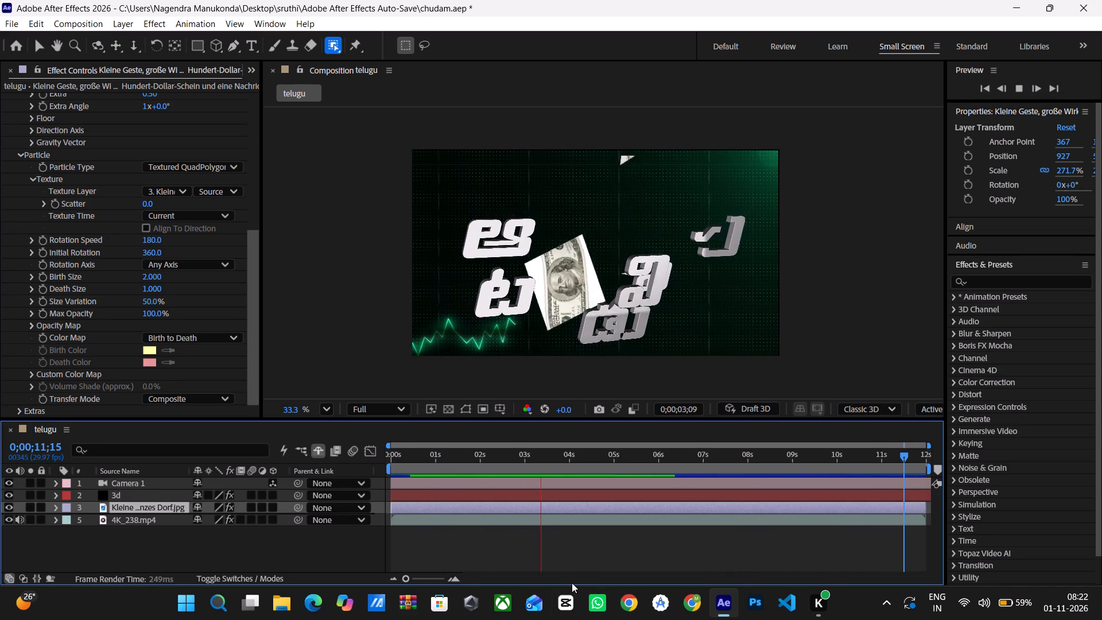
pyautogui.click(408, 472)
pyautogui.click(398, 473)
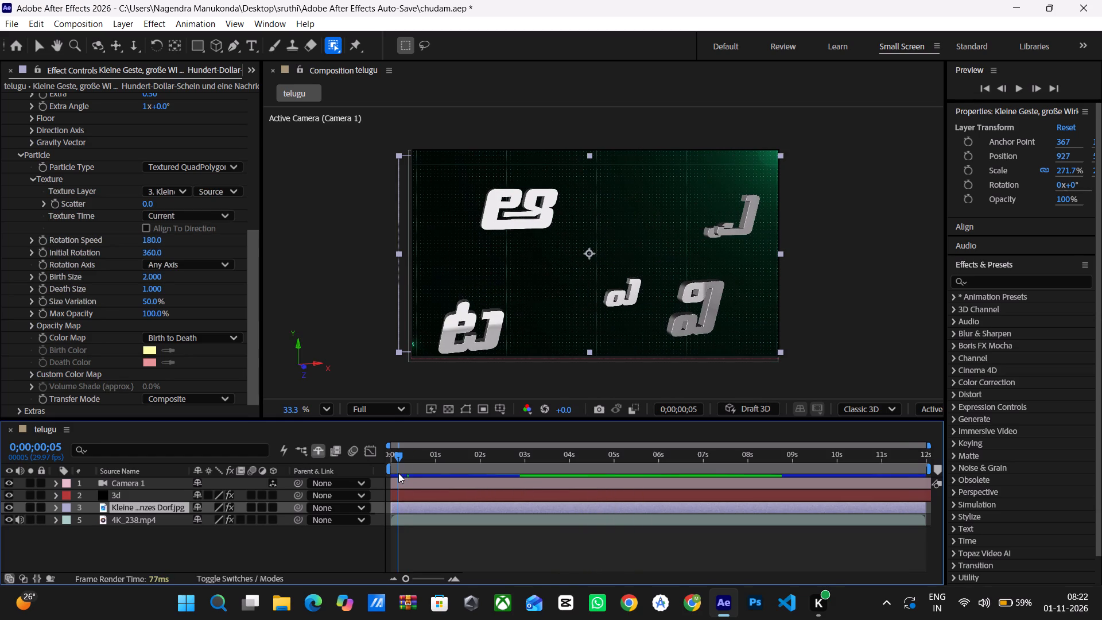
pyautogui.click(391, 471)
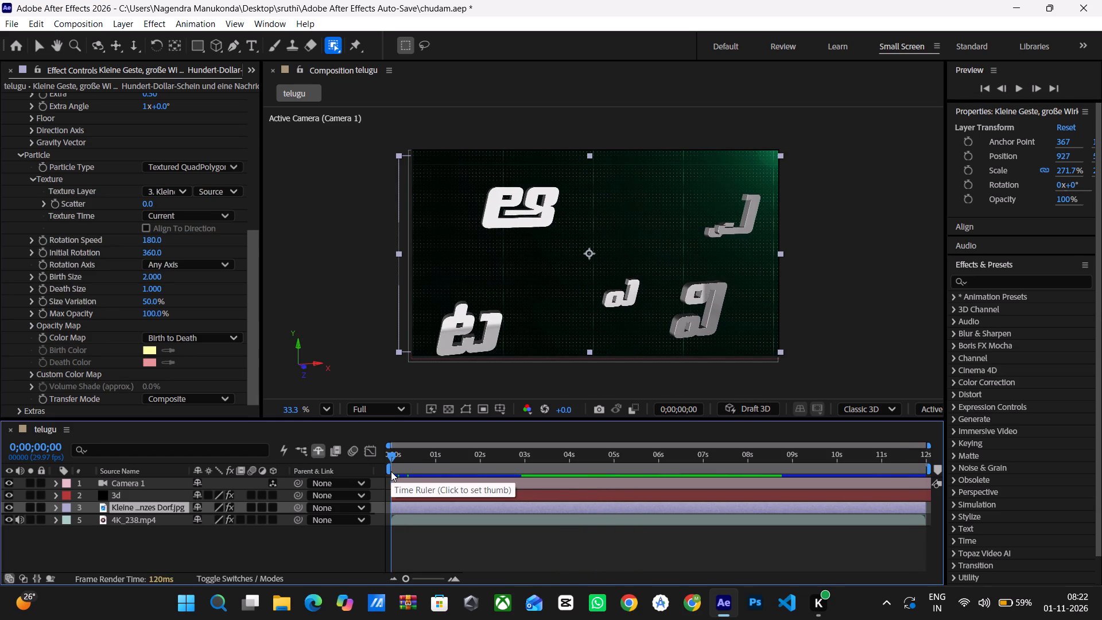
pyautogui.click(391, 471)
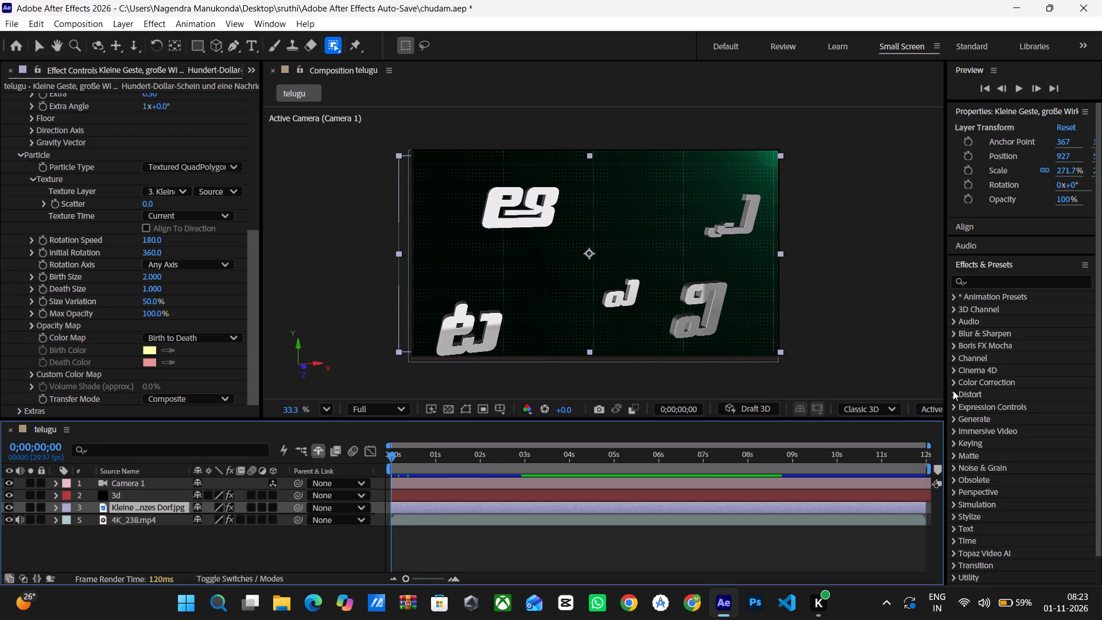
# Switch the composition's 3D view from the active camera to Top.
pyautogui.click(884, 407)
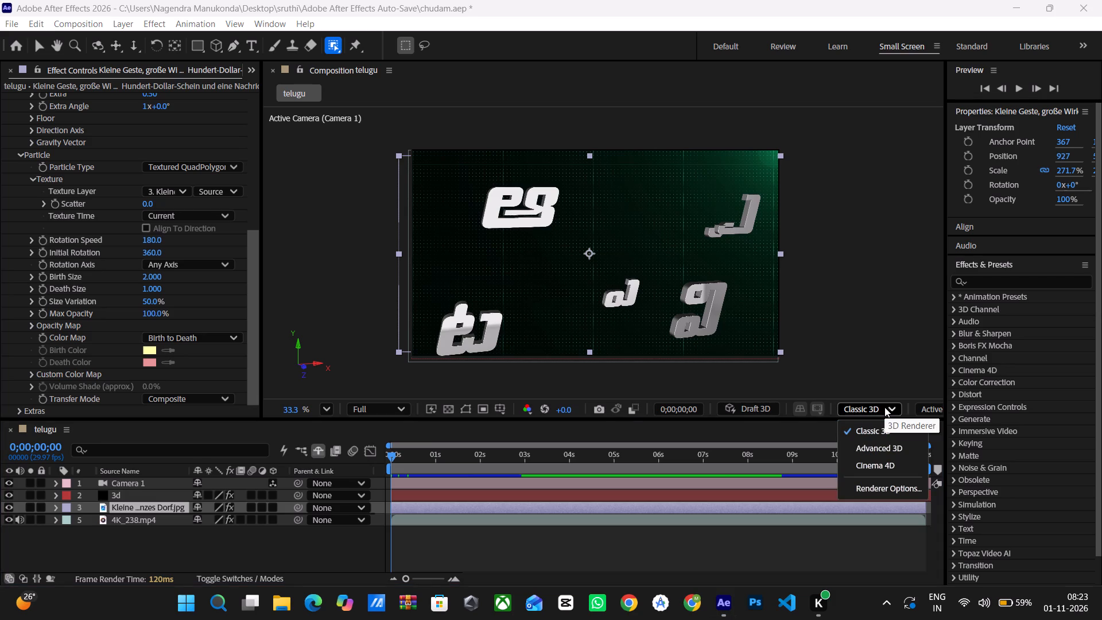
pyautogui.click(884, 409)
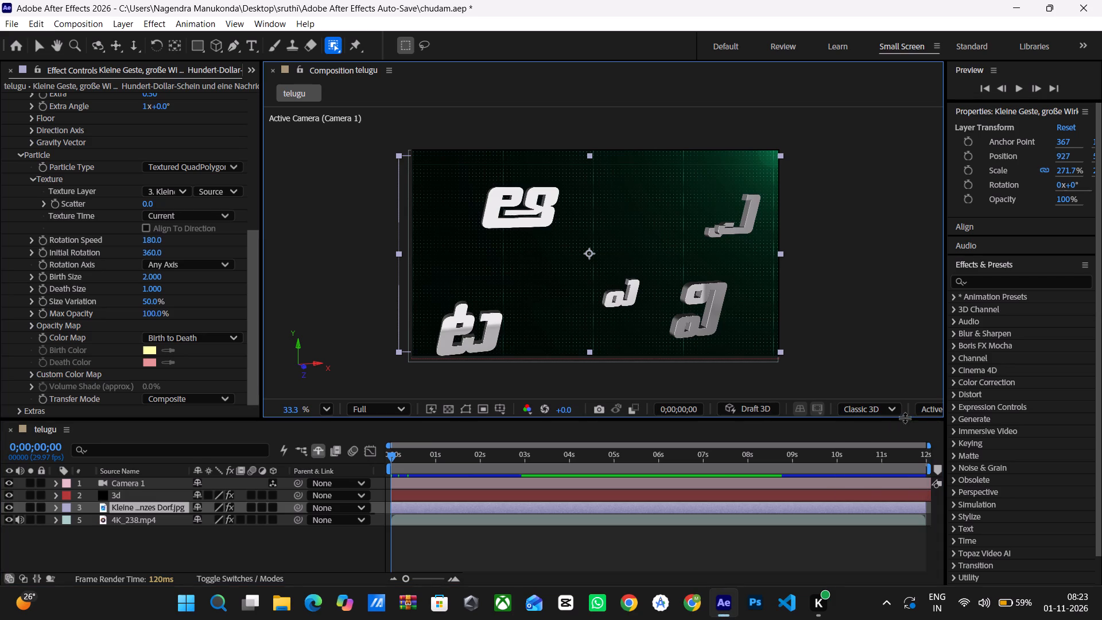
pyautogui.click(927, 410)
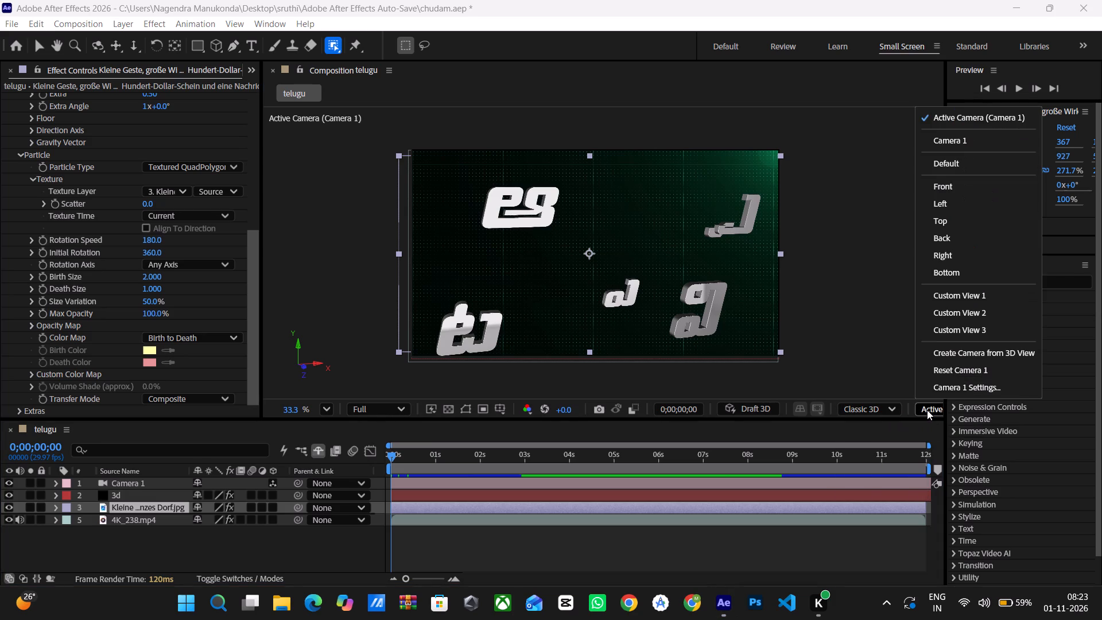
pyautogui.click(949, 222)
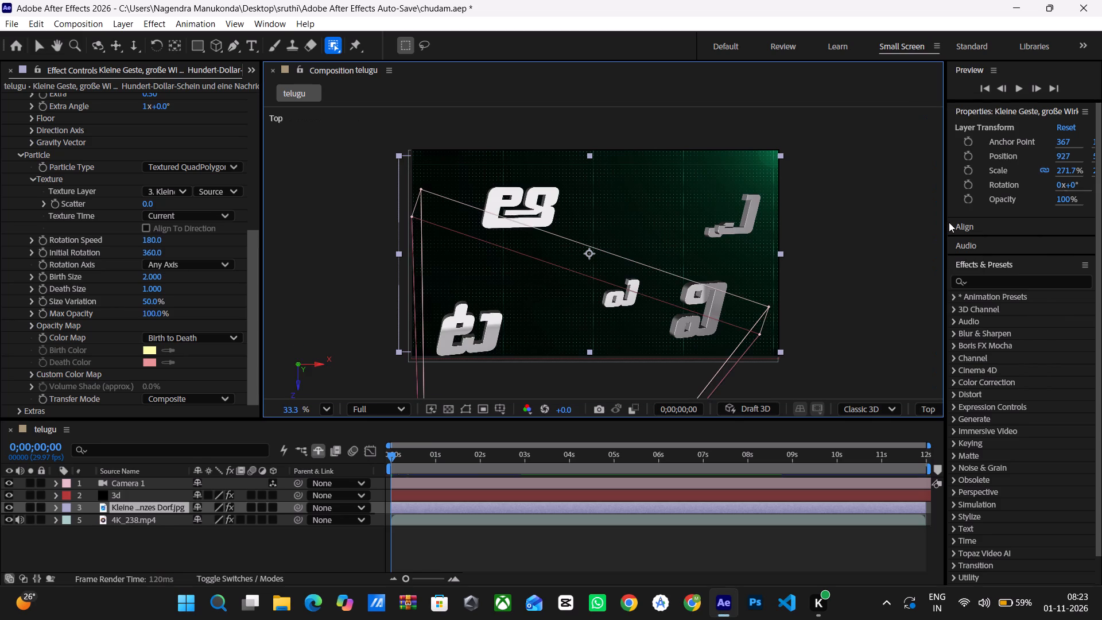
# Switch the composition's 3D view to Custom View 1 and preview the title animation.
pyautogui.click(930, 406)
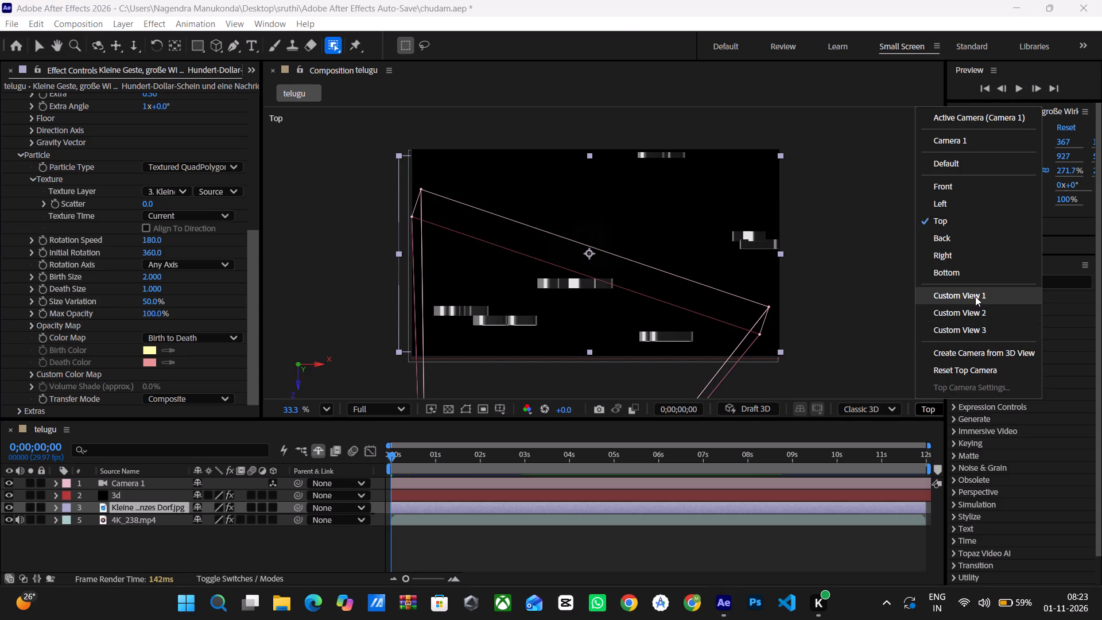
pyautogui.click(975, 295)
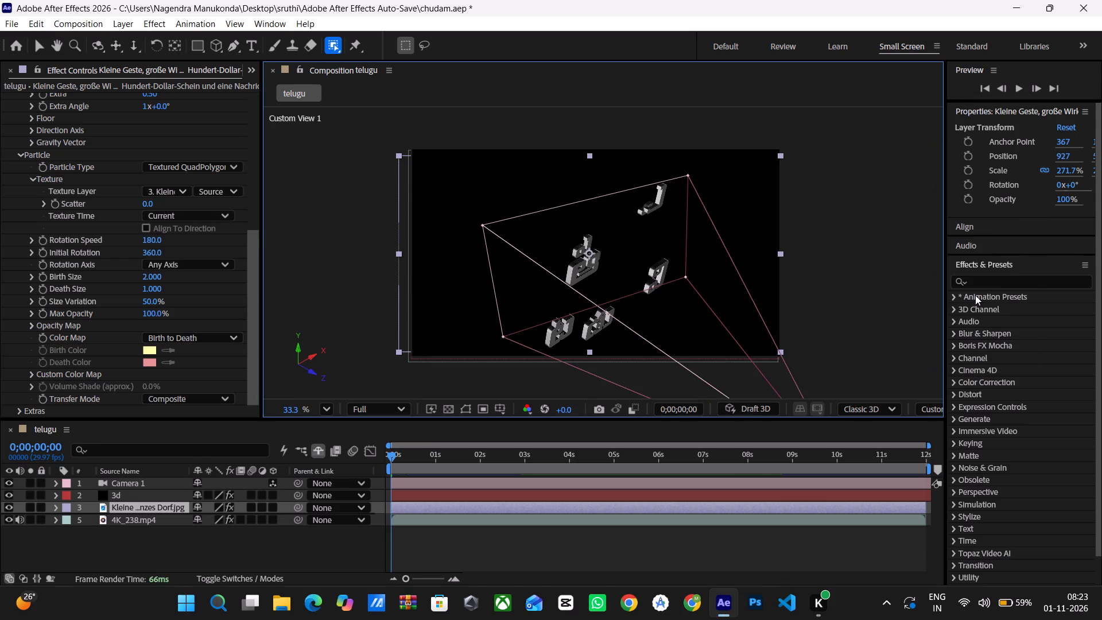
pyautogui.press('space')
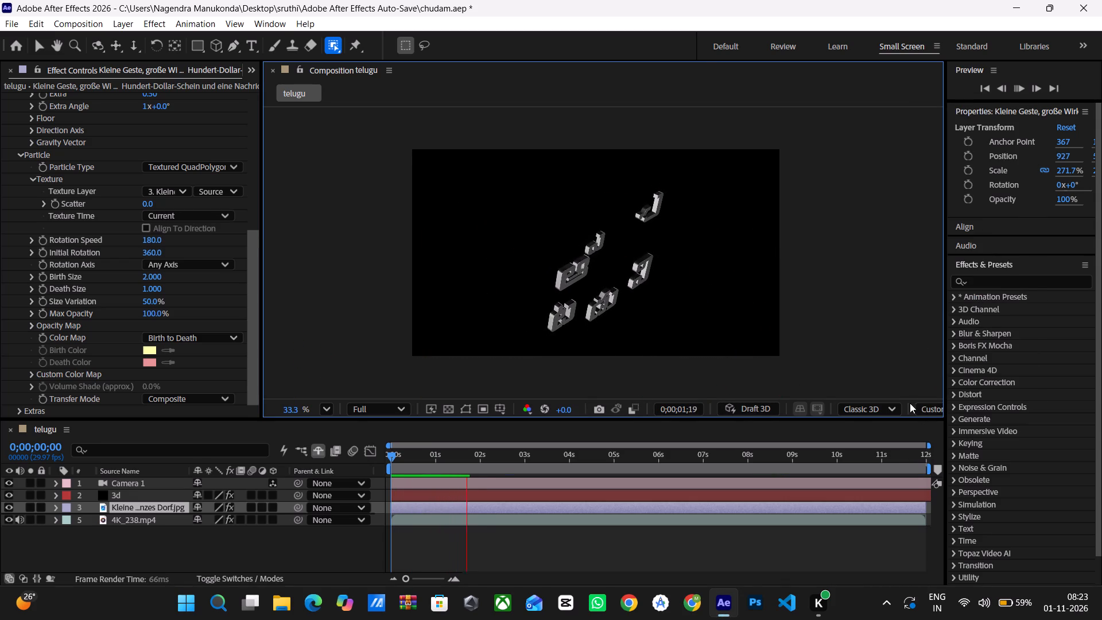
# Set the composition viewer's magnification to Fit up to 100%.
pyautogui.click(325, 413)
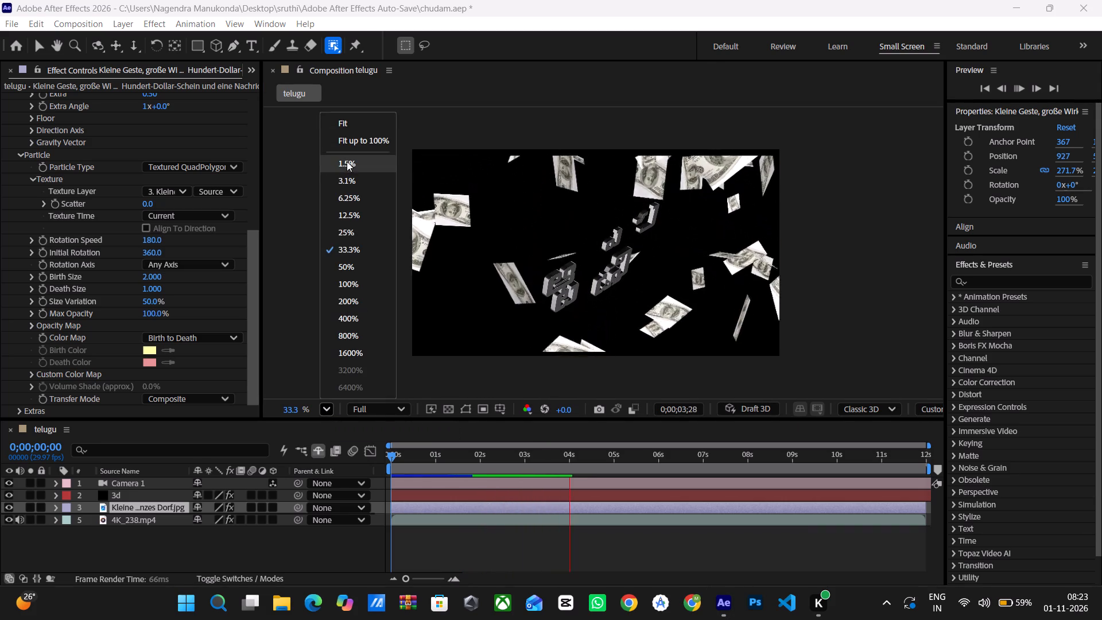
pyautogui.click(347, 161)
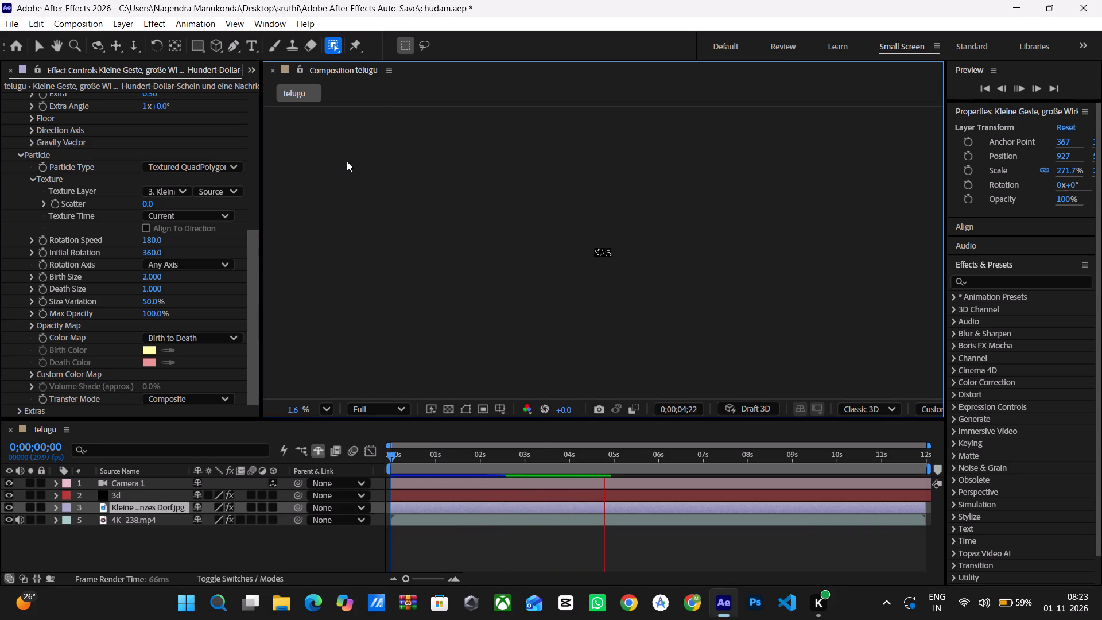
pyautogui.click(325, 409)
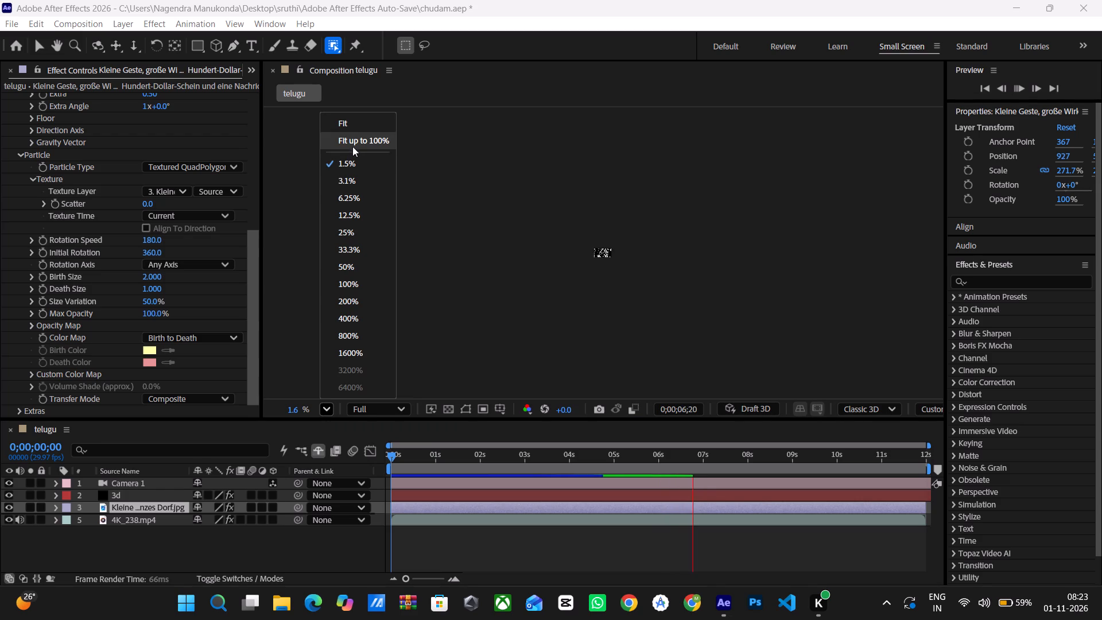
pyautogui.click(352, 145)
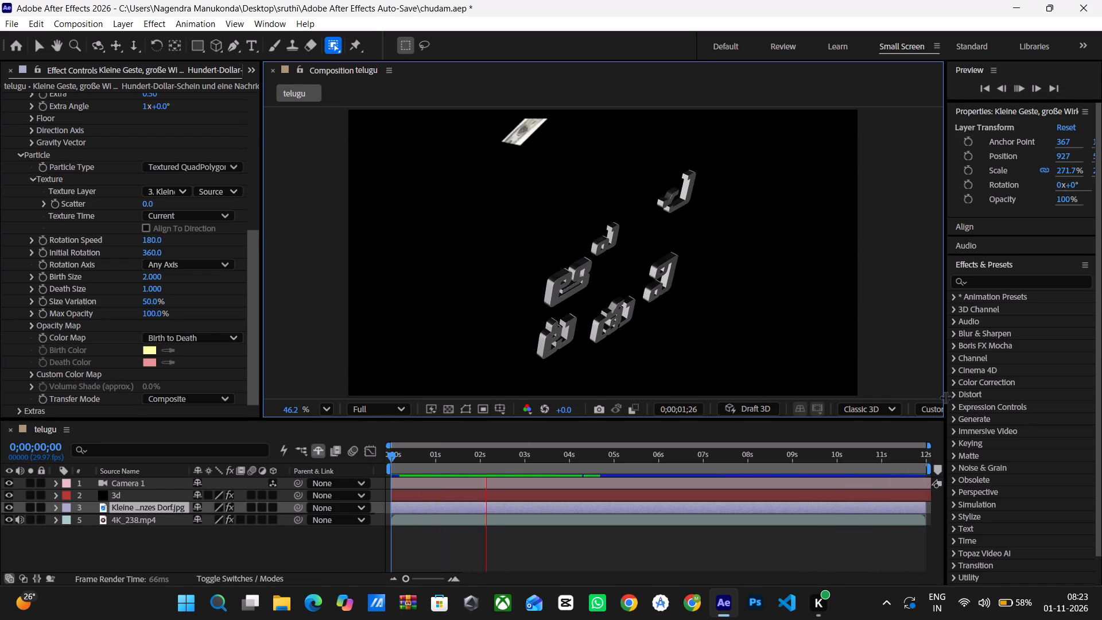
# Widen the composition viewer and switch its layout to 2 Views.
pyautogui.click(947, 398)
pyautogui.moveTo(944, 398); pyautogui.dragTo(1032, 403)
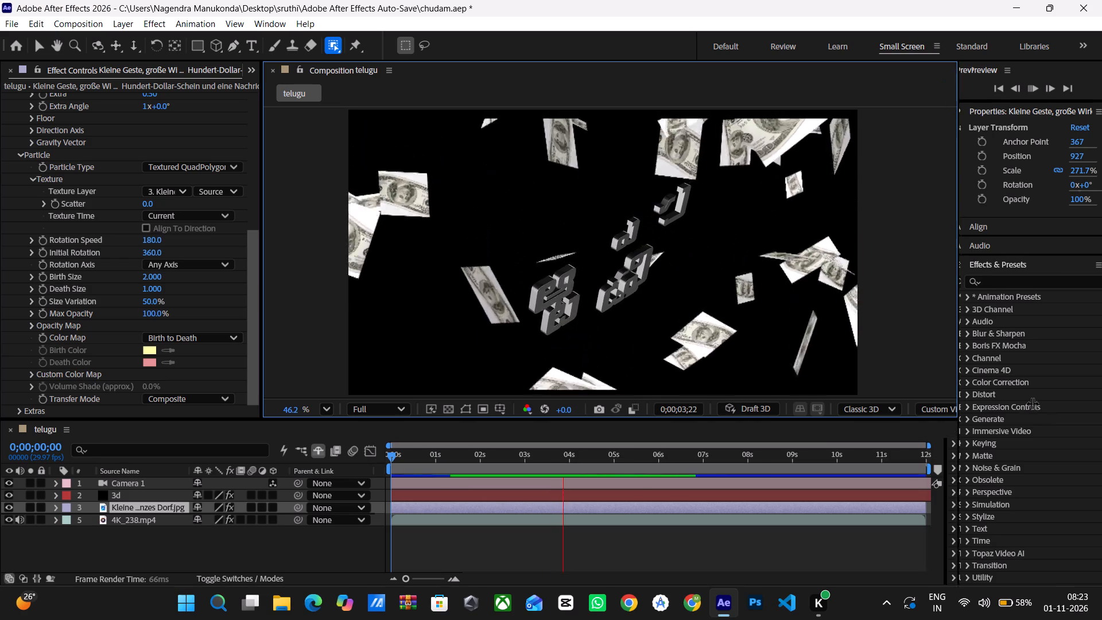
pyautogui.moveTo(1032, 403); pyautogui.dragTo(1061, 401)
pyautogui.click(1042, 412)
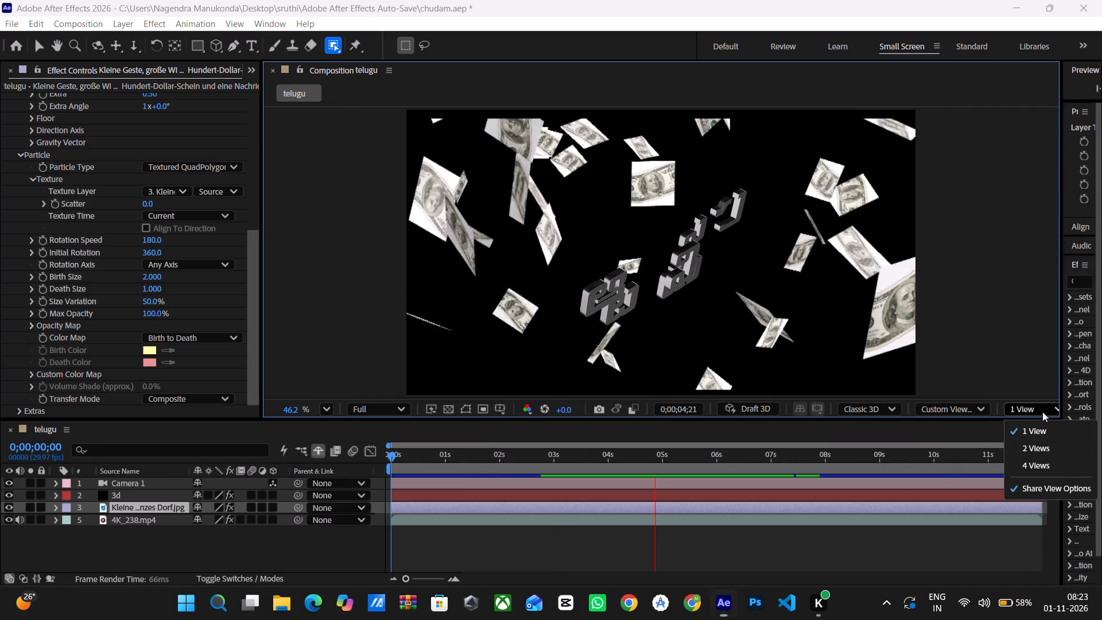
pyautogui.click(1047, 443)
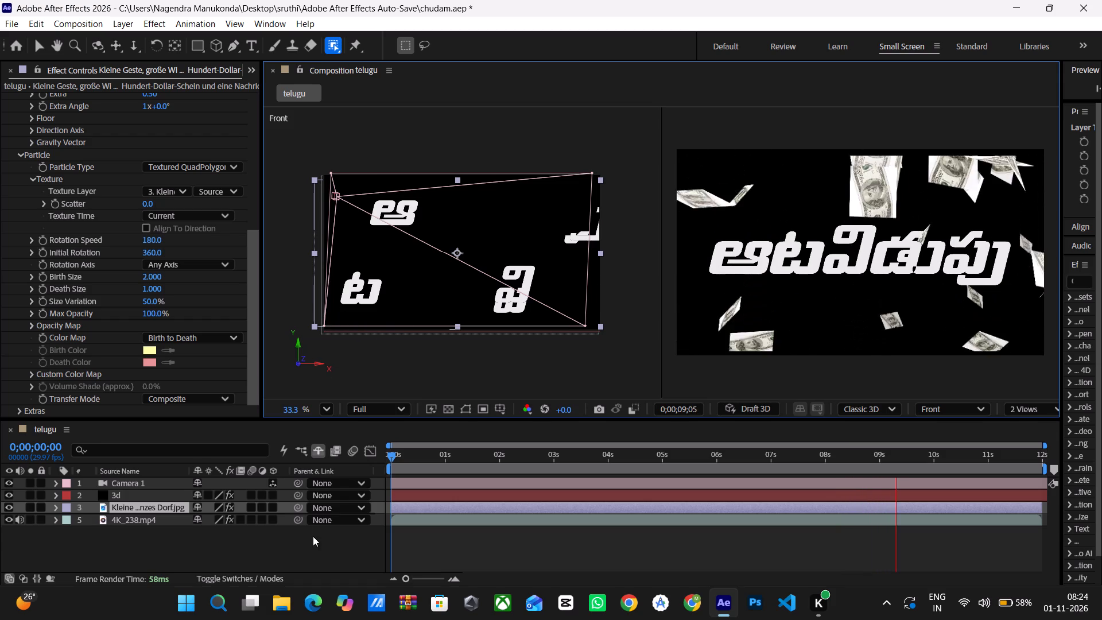
# Add a Position keyframe to Camera 1 at 0;00;00;00.
pyautogui.click(271, 482)
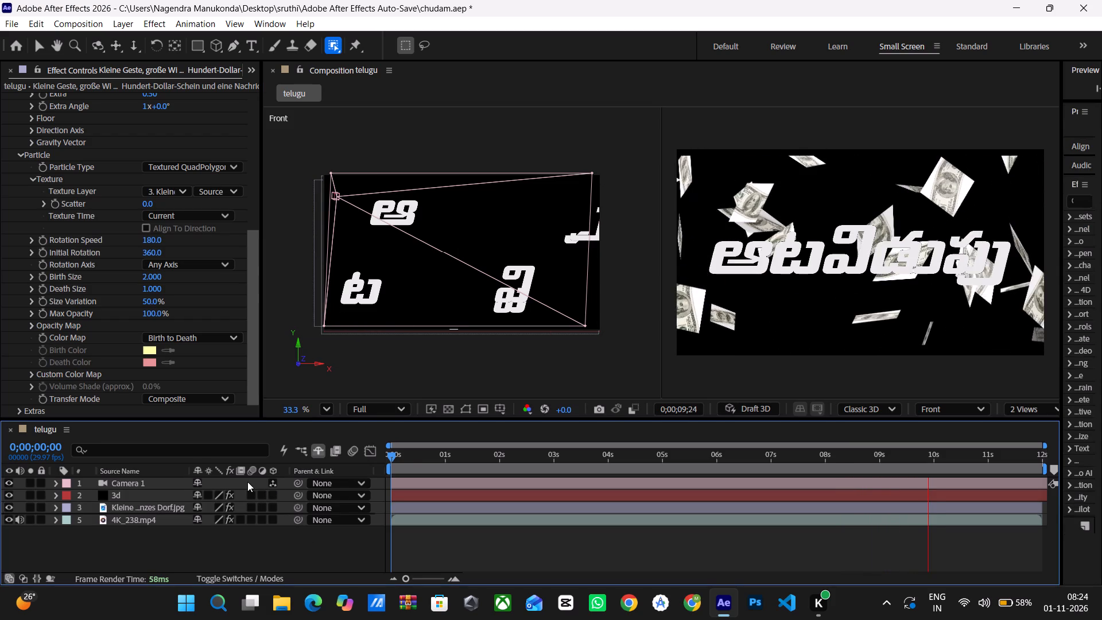
pyautogui.click(247, 482)
pyautogui.click(160, 484)
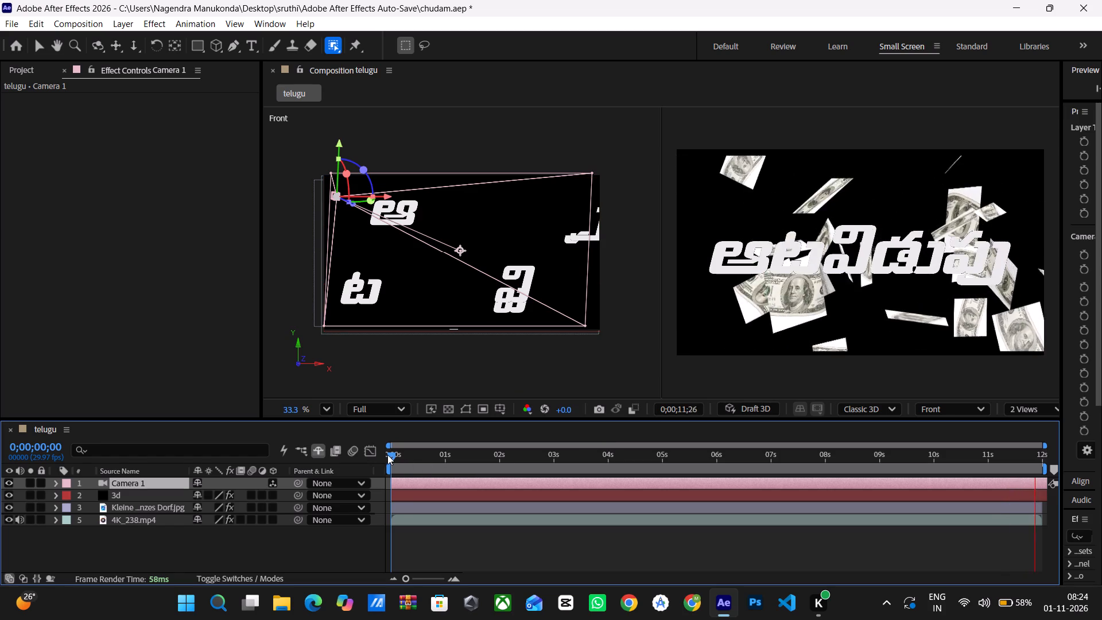
pyautogui.moveTo(391, 456); pyautogui.dragTo(377, 474)
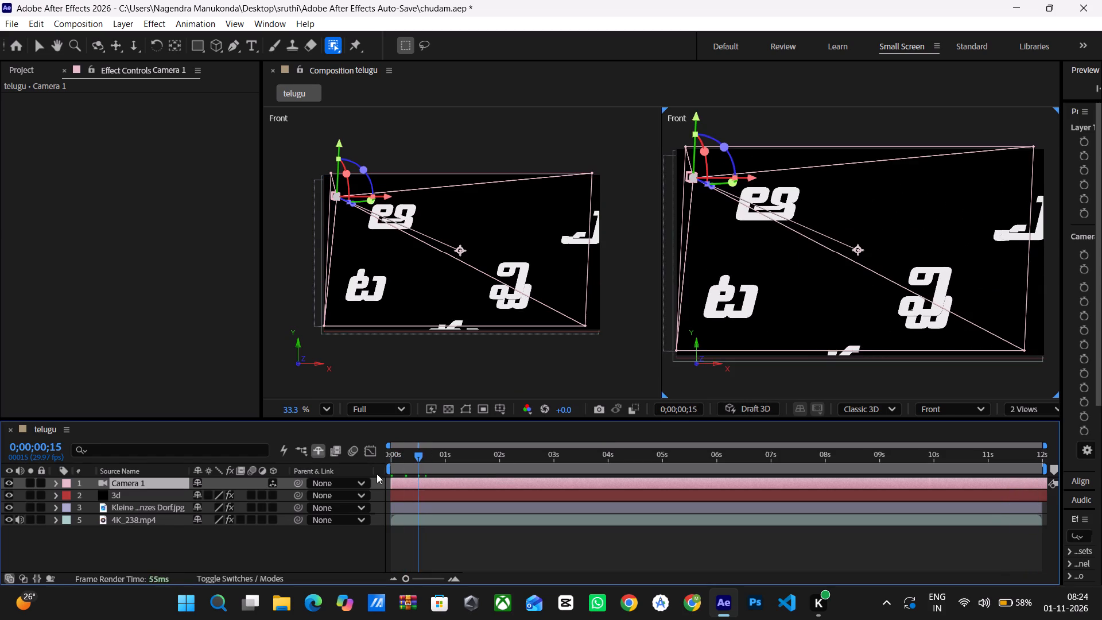
pyautogui.moveTo(377, 474); pyautogui.dragTo(336, 479)
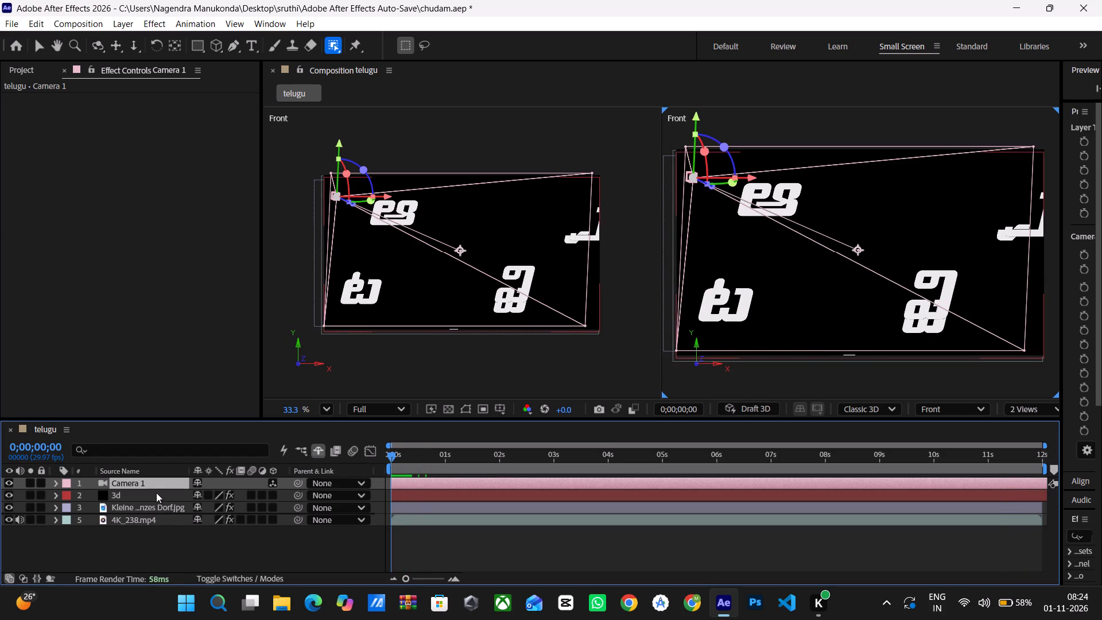
pyautogui.press('p')
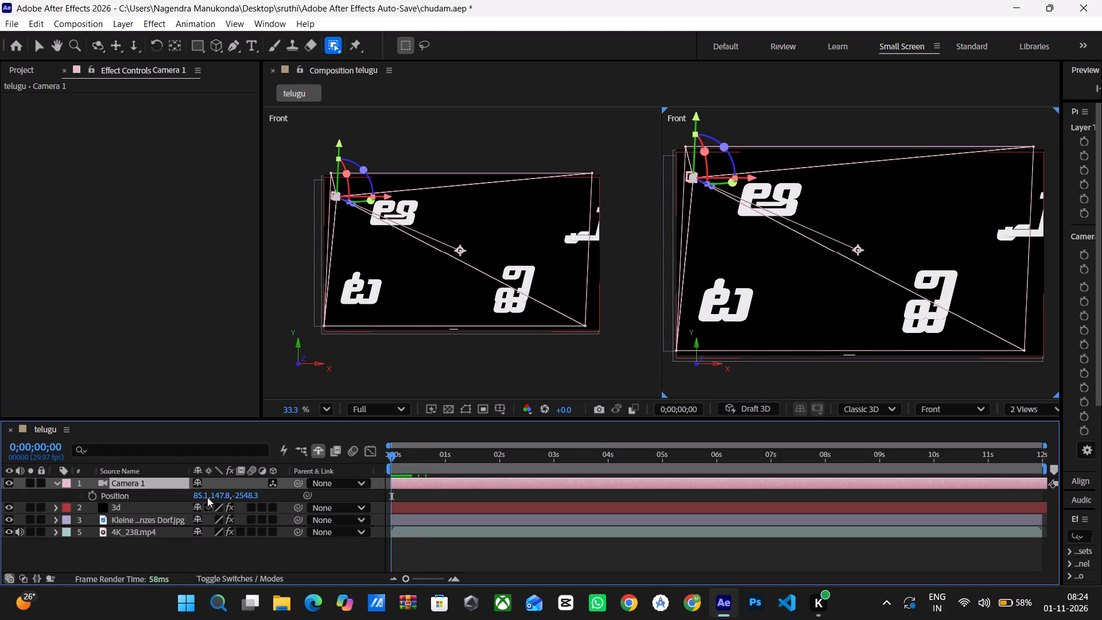
pyautogui.click(90, 499)
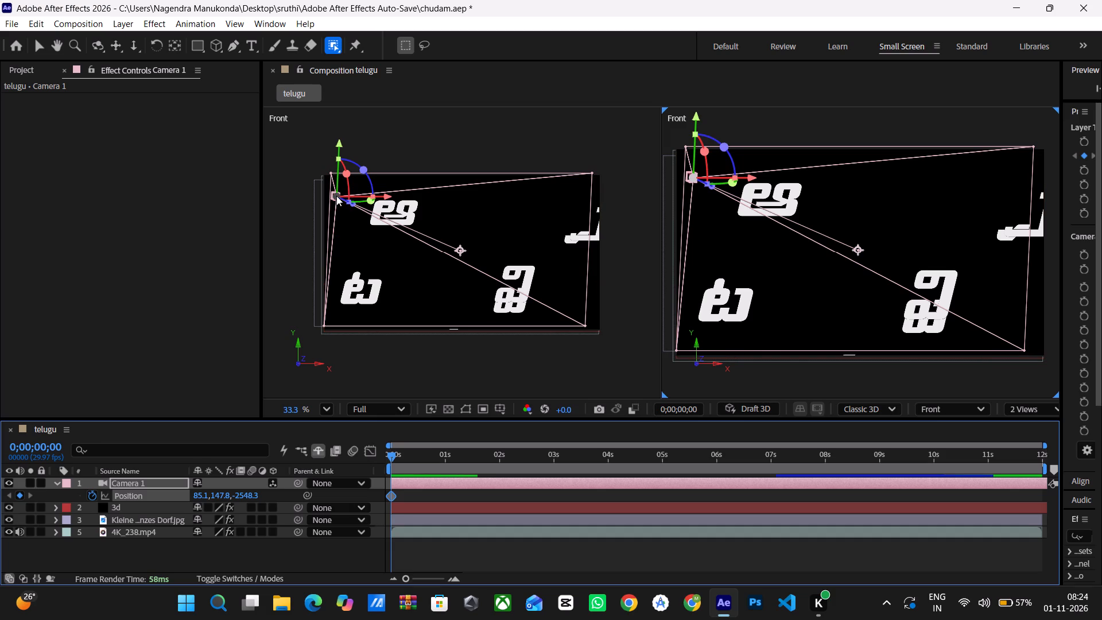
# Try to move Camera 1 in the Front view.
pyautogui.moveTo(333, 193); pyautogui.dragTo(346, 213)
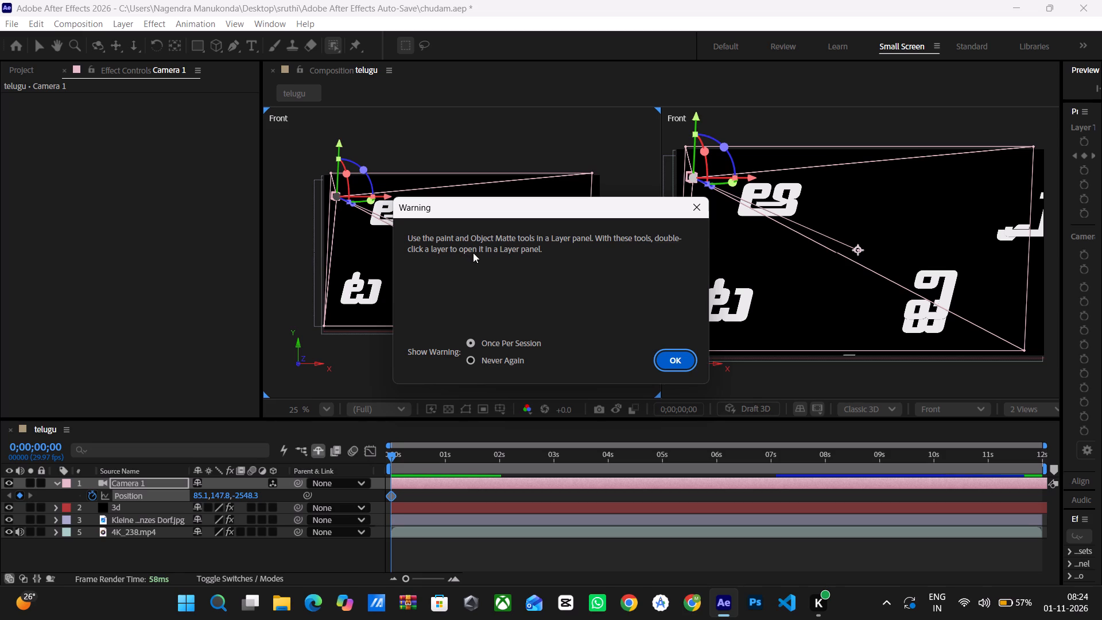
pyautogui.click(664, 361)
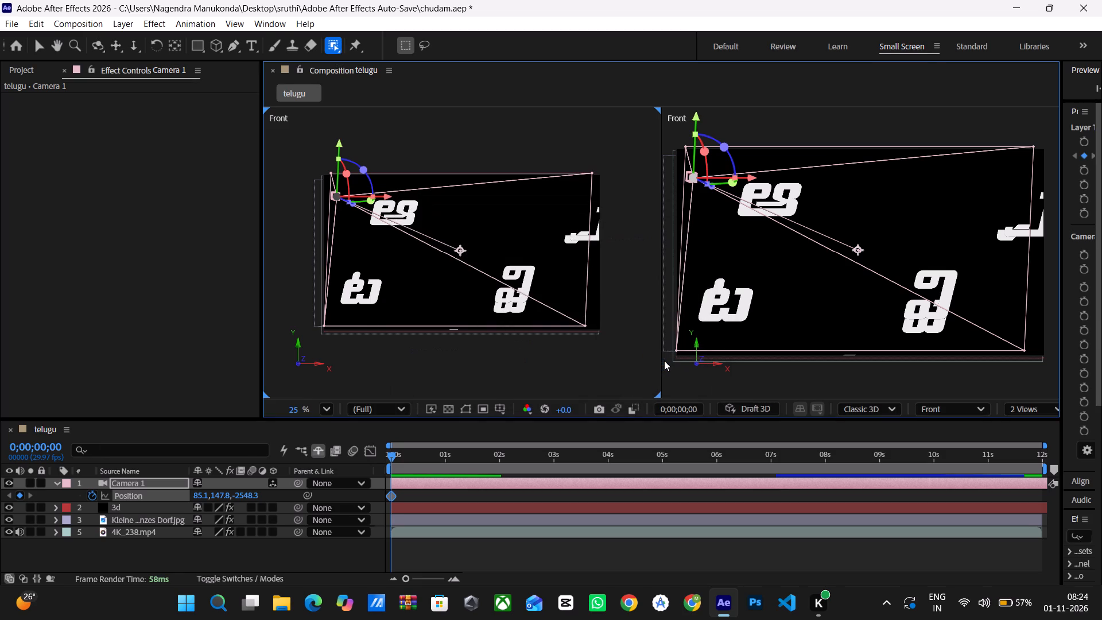
# Switch the first of the two composition views from Front to Top.
pyautogui.click(968, 401)
pyautogui.click(967, 414)
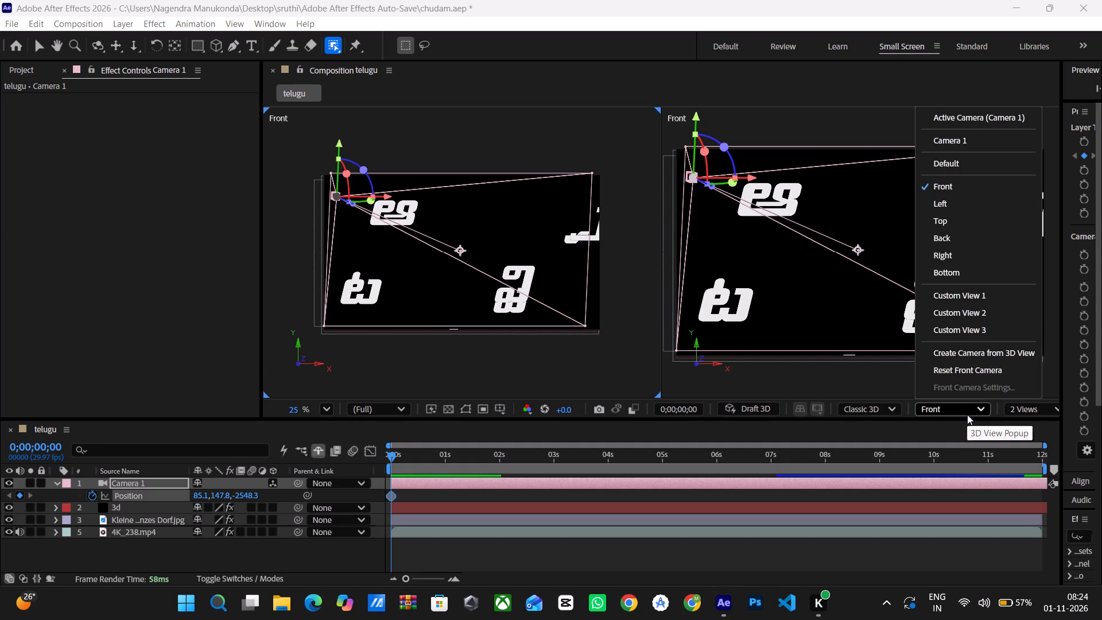
pyautogui.click(952, 221)
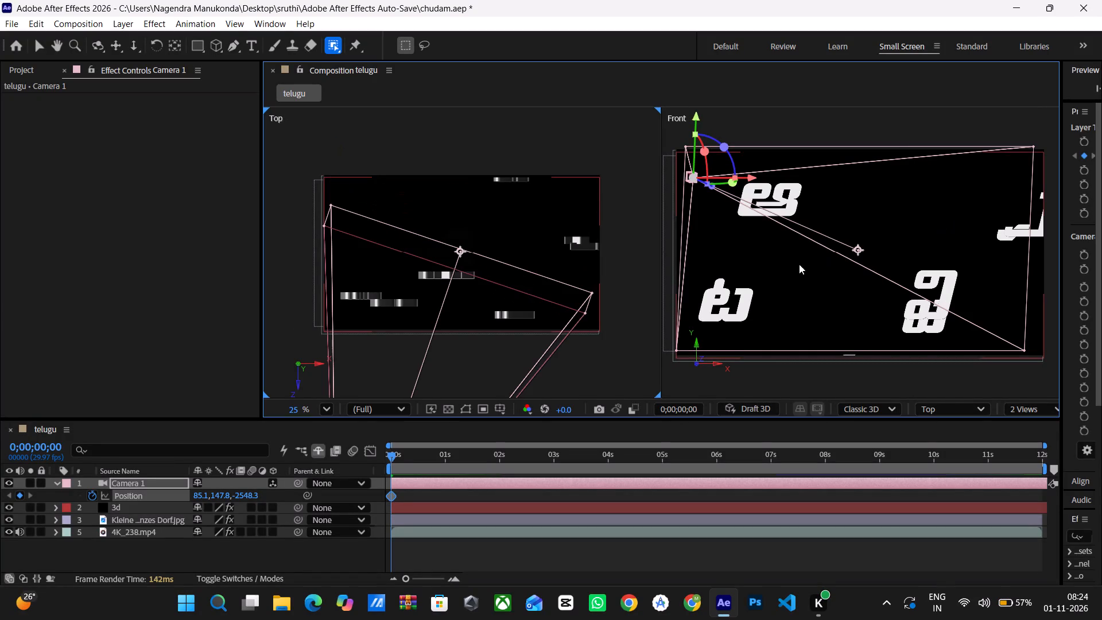
# Move Camera 1 closer to the title and across it in the Top view, to a position of about 1321, 148, -1026.
pyautogui.keyDown('ctrl'); pyautogui.scroll(-3, 506, 307); pyautogui.keyUp('ctrl')
pyautogui.moveTo(618, 312); pyautogui.dragTo(618, 304)
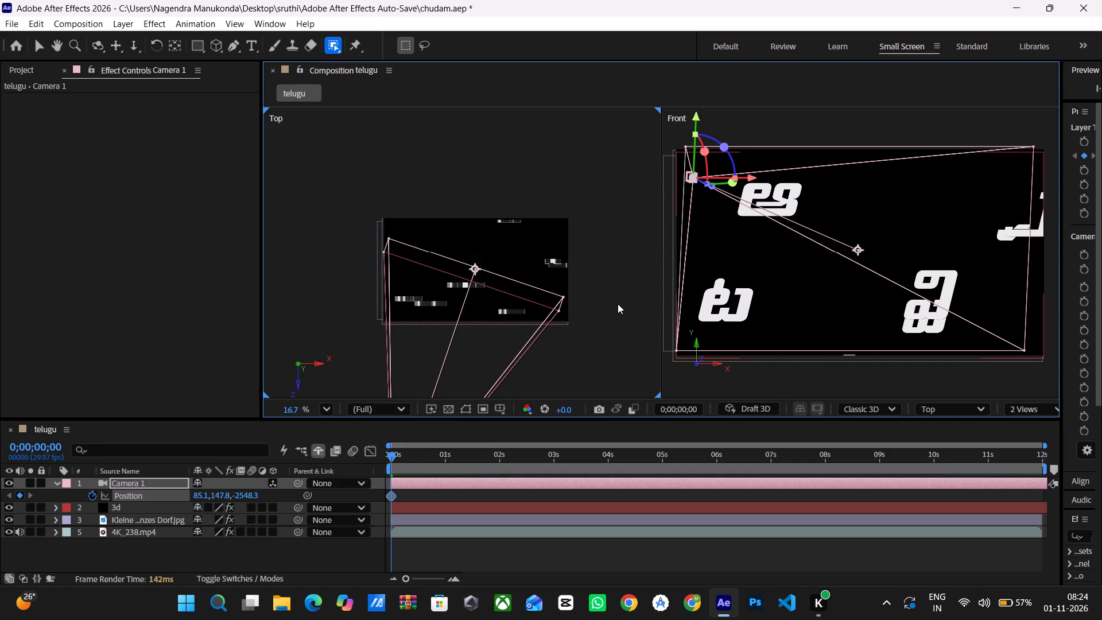
pyautogui.moveTo(618, 304); pyautogui.dragTo(623, 271)
pyautogui.scroll(-1, 619, 296)
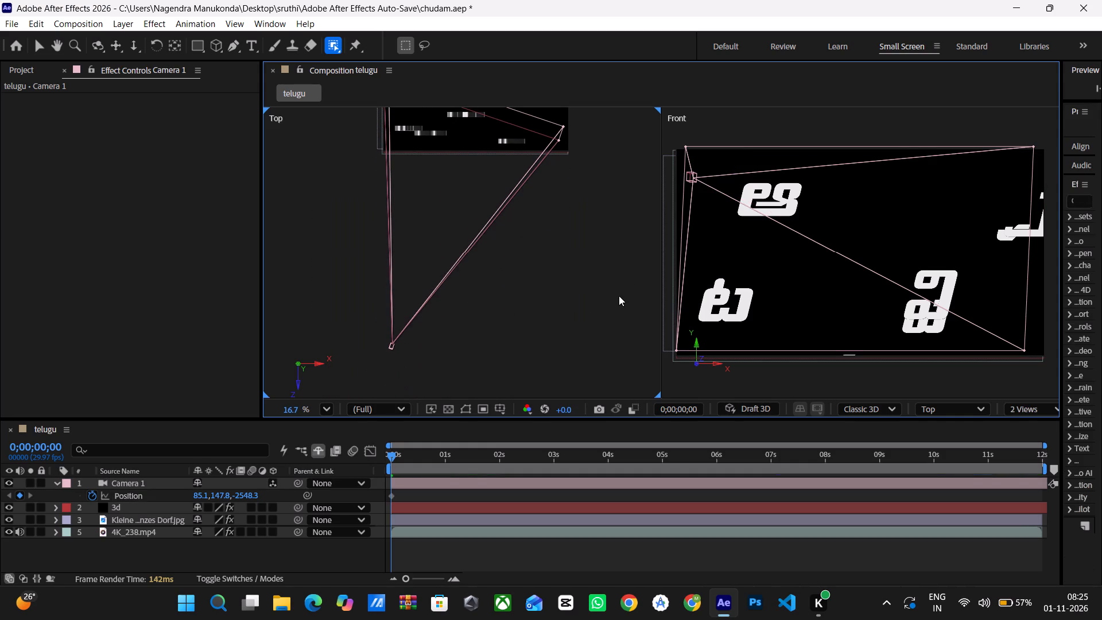
pyautogui.scroll(1, 589, 263)
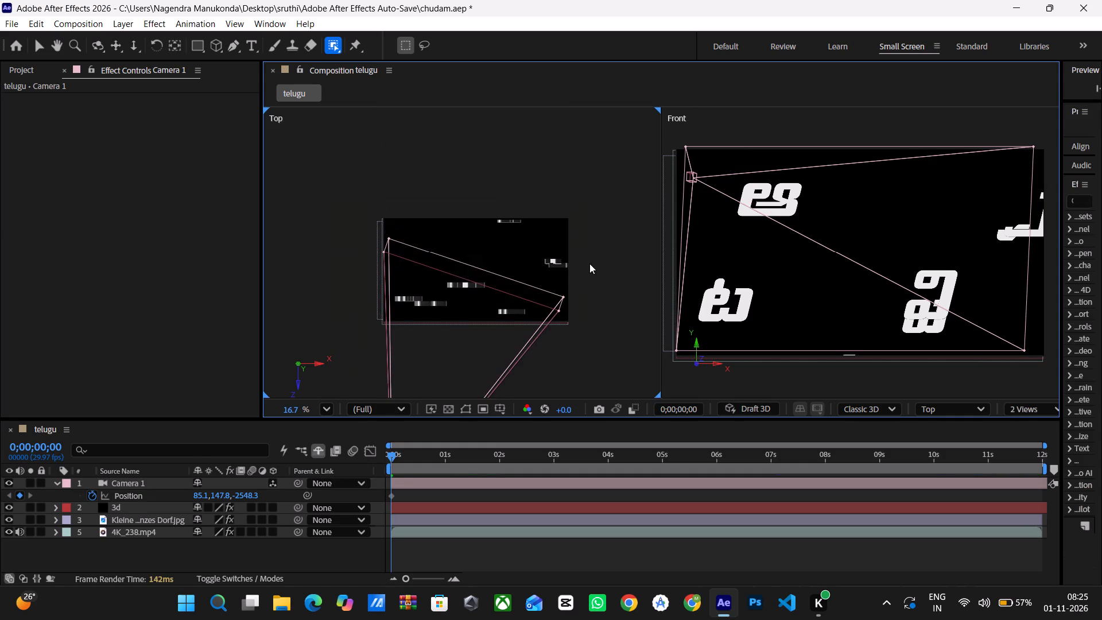
pyautogui.scroll(-1, 589, 263)
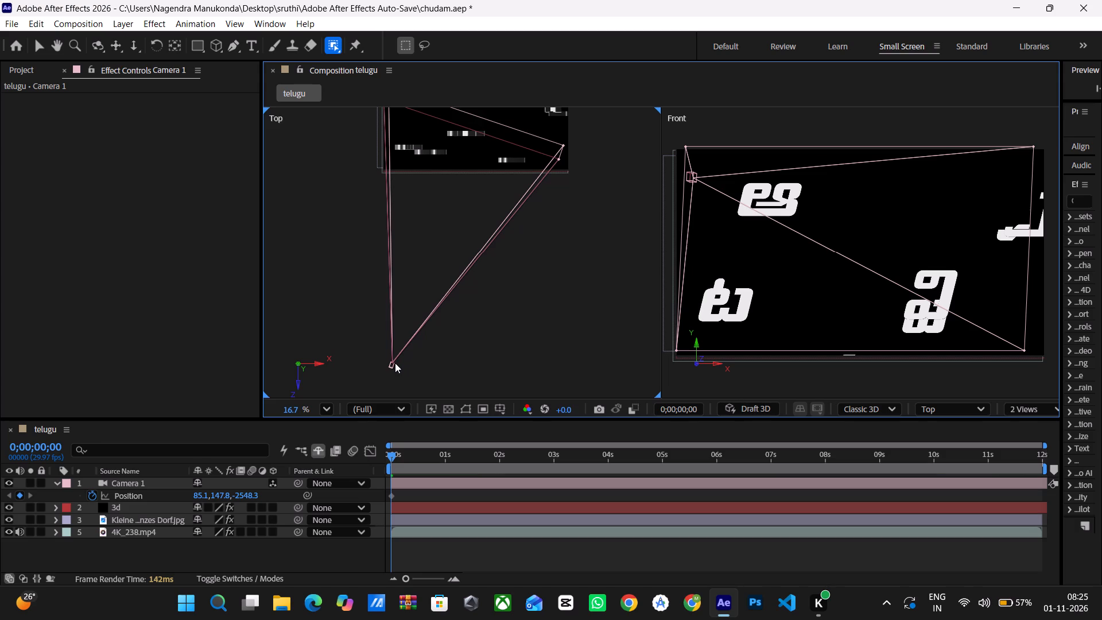
pyautogui.moveTo(391, 364); pyautogui.dragTo(399, 284)
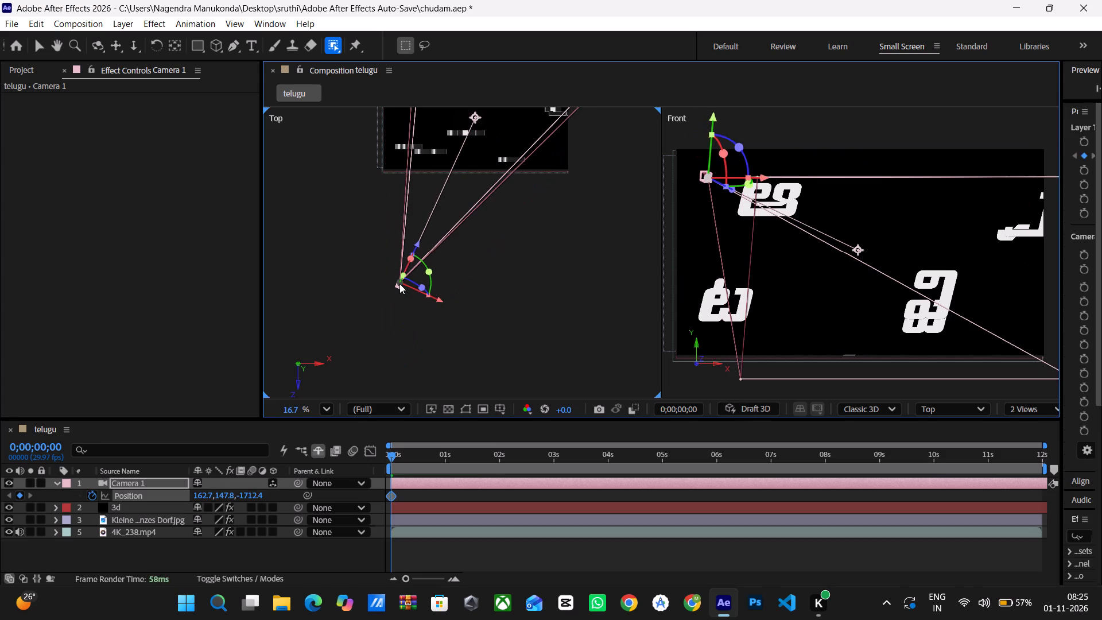
pyautogui.scroll(2, 399, 284)
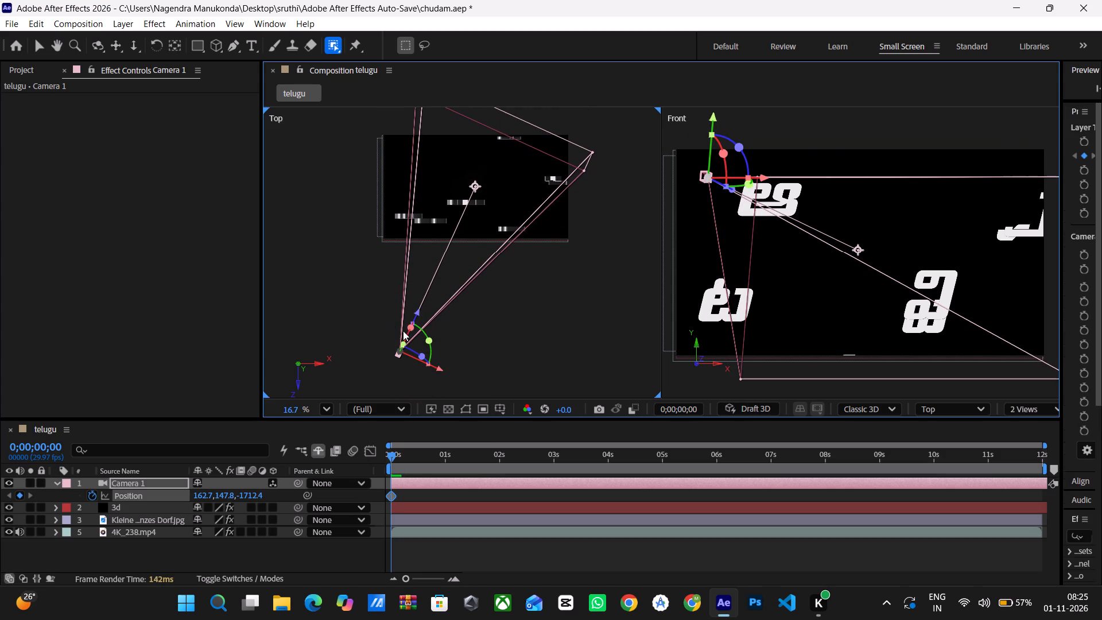
pyautogui.moveTo(399, 353); pyautogui.dragTo(392, 311)
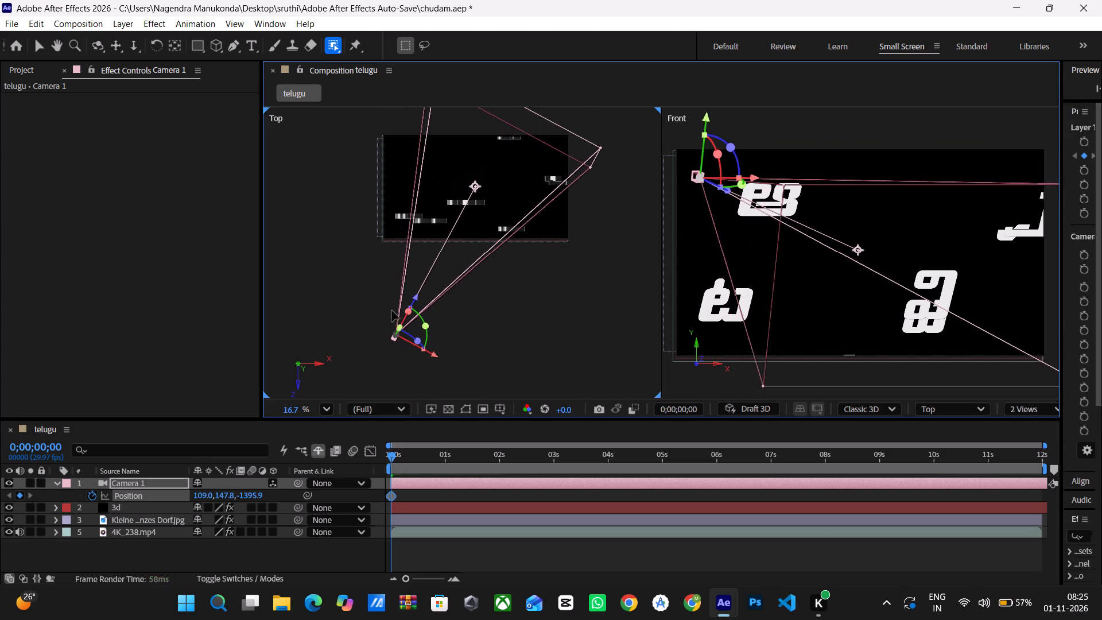
pyautogui.moveTo(392, 311); pyautogui.dragTo(465, 272)
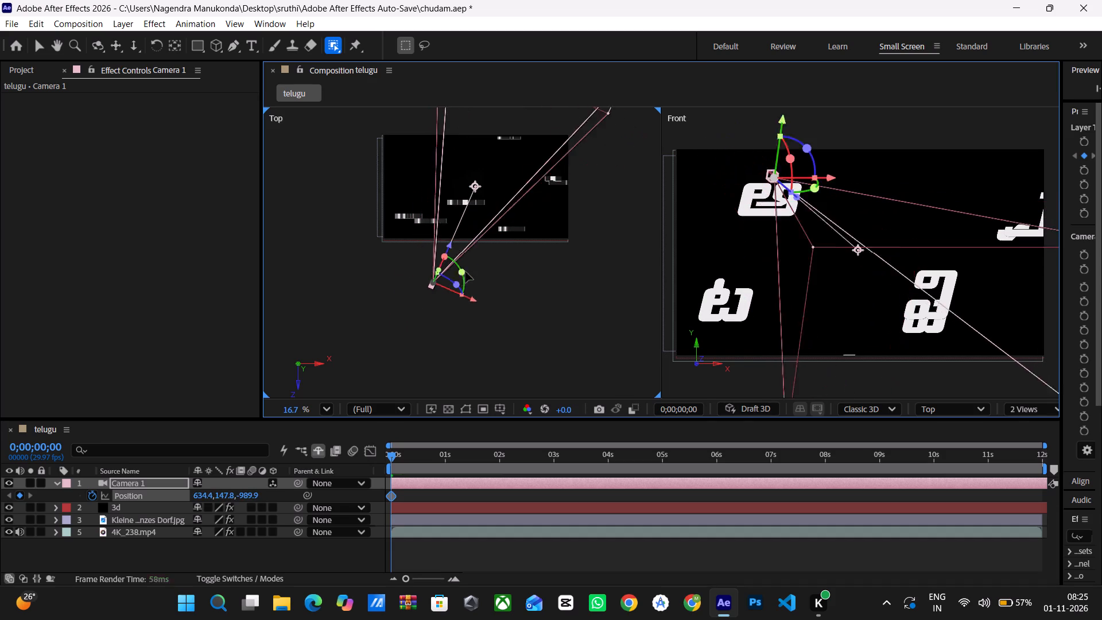
pyautogui.moveTo(465, 272); pyautogui.dragTo(511, 287)
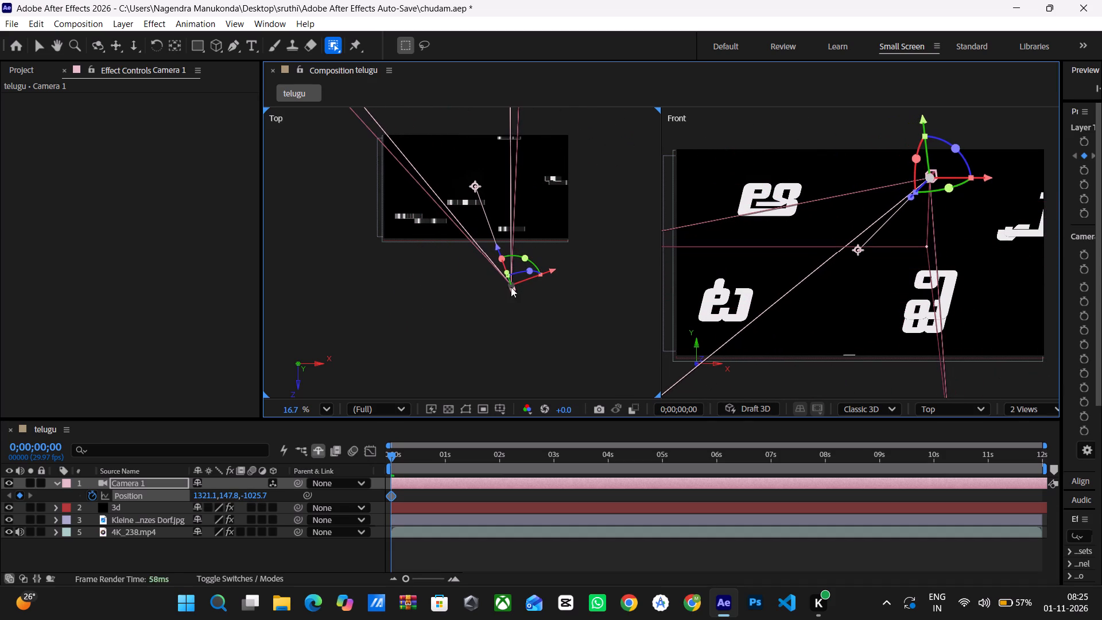
# Move Camera 1's point of interest in the Top view to the far side of the title, near the layer's back-left corner.
pyautogui.moveTo(476, 191); pyautogui.dragTo(472, 199)
pyautogui.moveTo(472, 199); pyautogui.dragTo(435, 207)
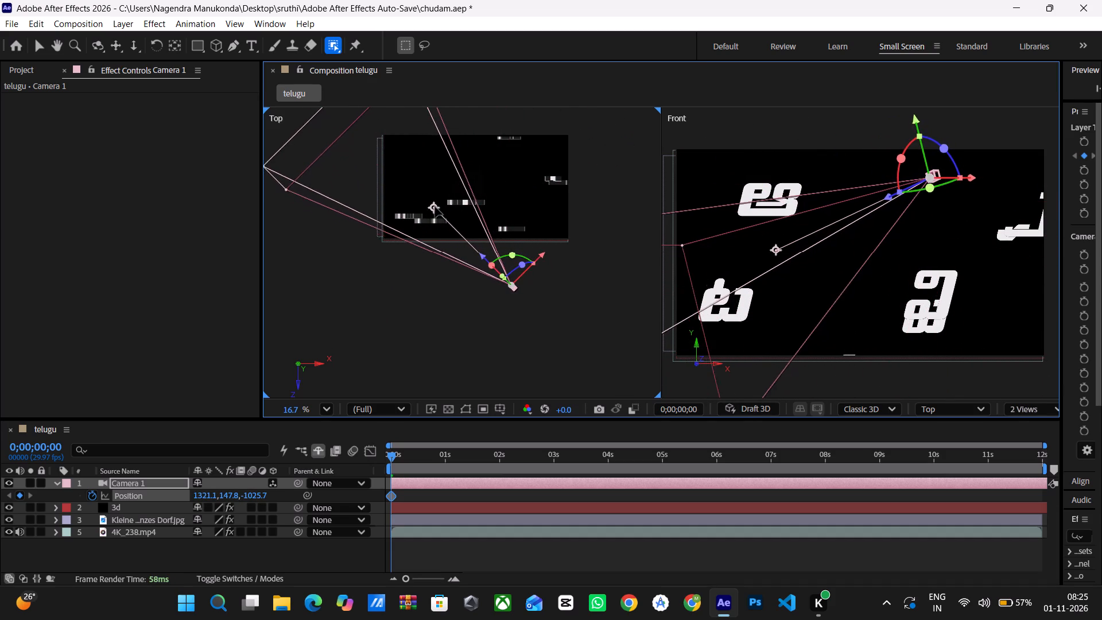
pyautogui.moveTo(435, 207); pyautogui.dragTo(431, 189)
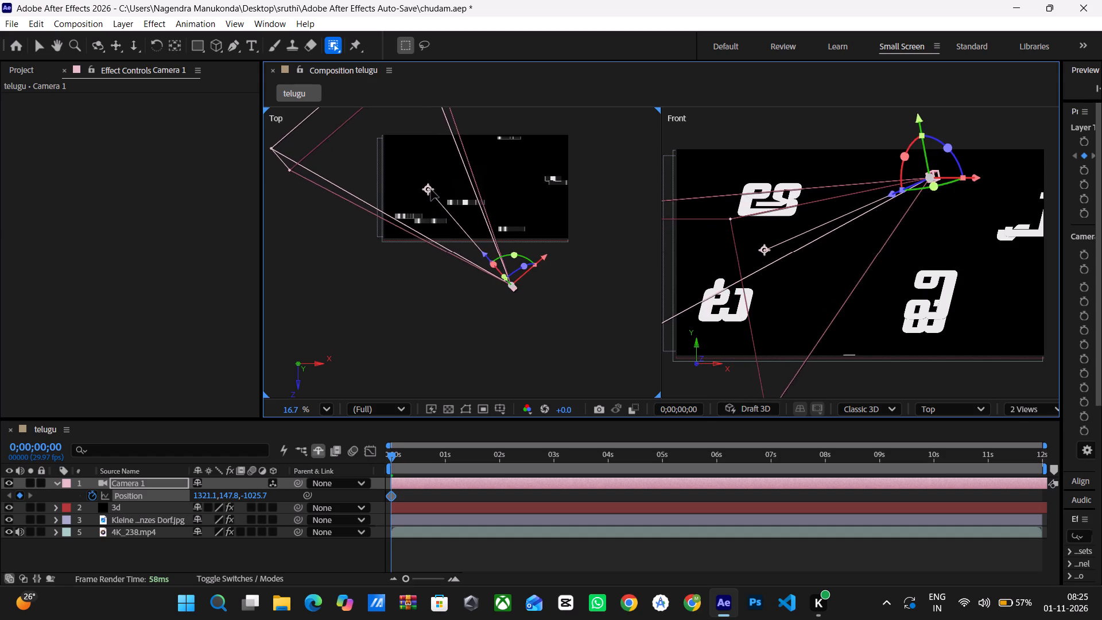
pyautogui.moveTo(431, 189); pyautogui.dragTo(419, 148)
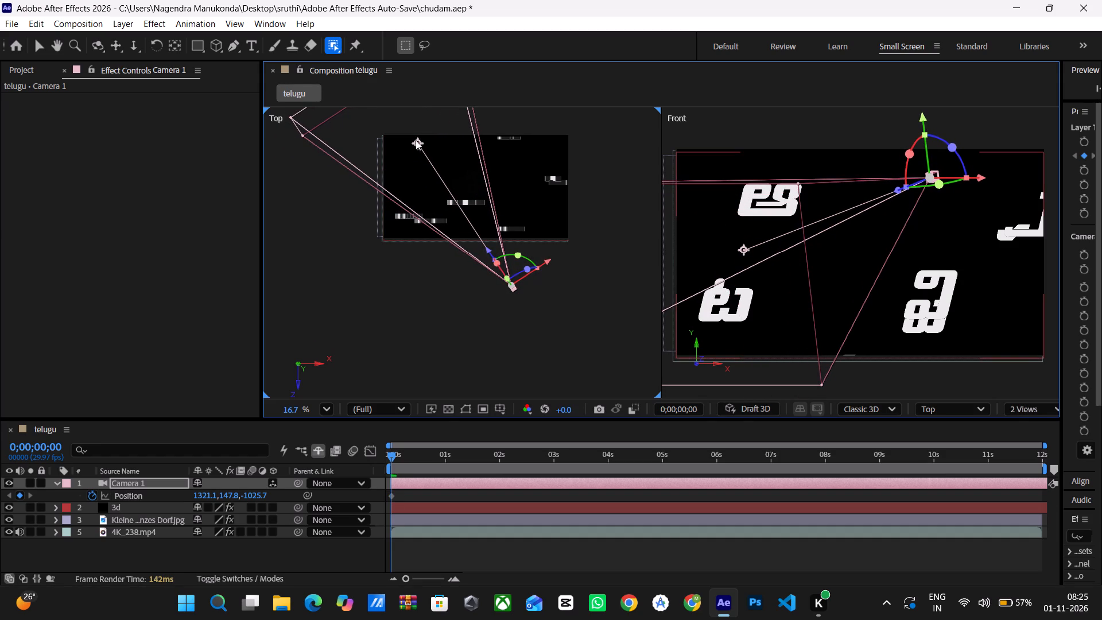
# Shift the 3d title layer slightly upward in the frame.
pyautogui.moveTo(415, 139); pyautogui.dragTo(413, 120)
pyautogui.click(413, 120)
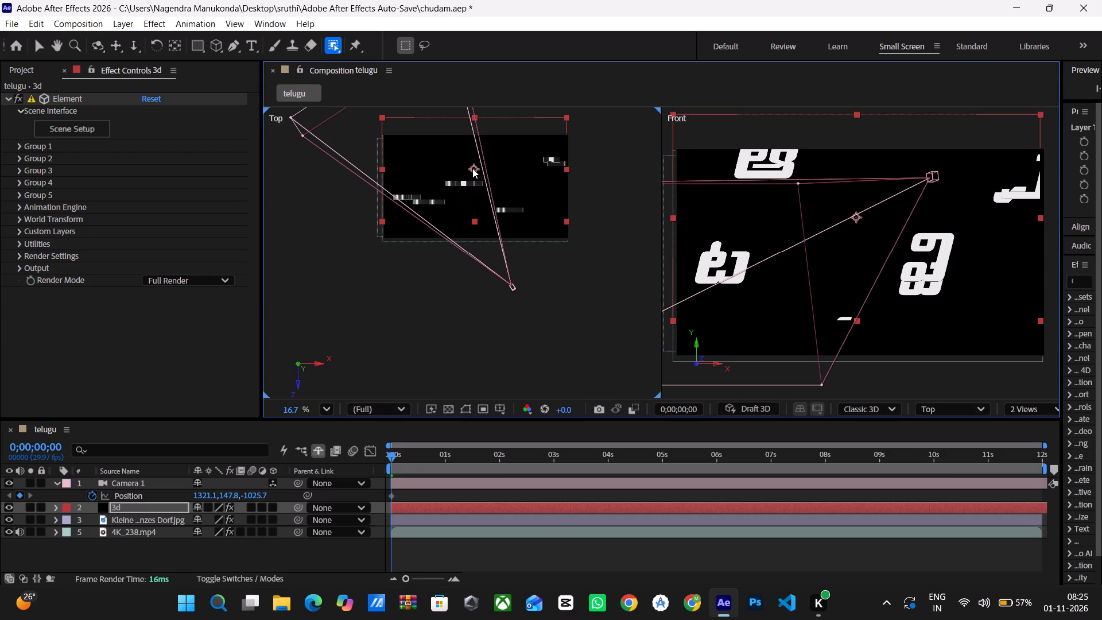
# Undo the upward shift of the 3d title layer.
pyautogui.hotkey('ctrl', 'z')
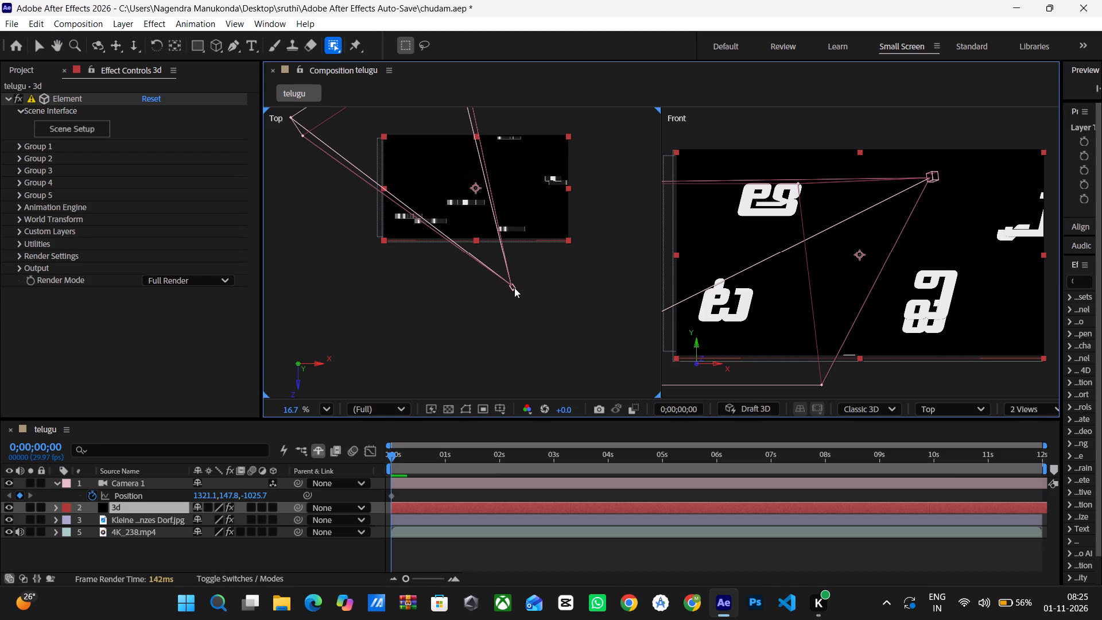
# At 0;00;00;00, reposition Camera 1 in the Top view to about 1265, 148, -1234, a little farther in front of the title.
pyautogui.scroll(-1, 514, 288)
pyautogui.scroll(4, 514, 288)
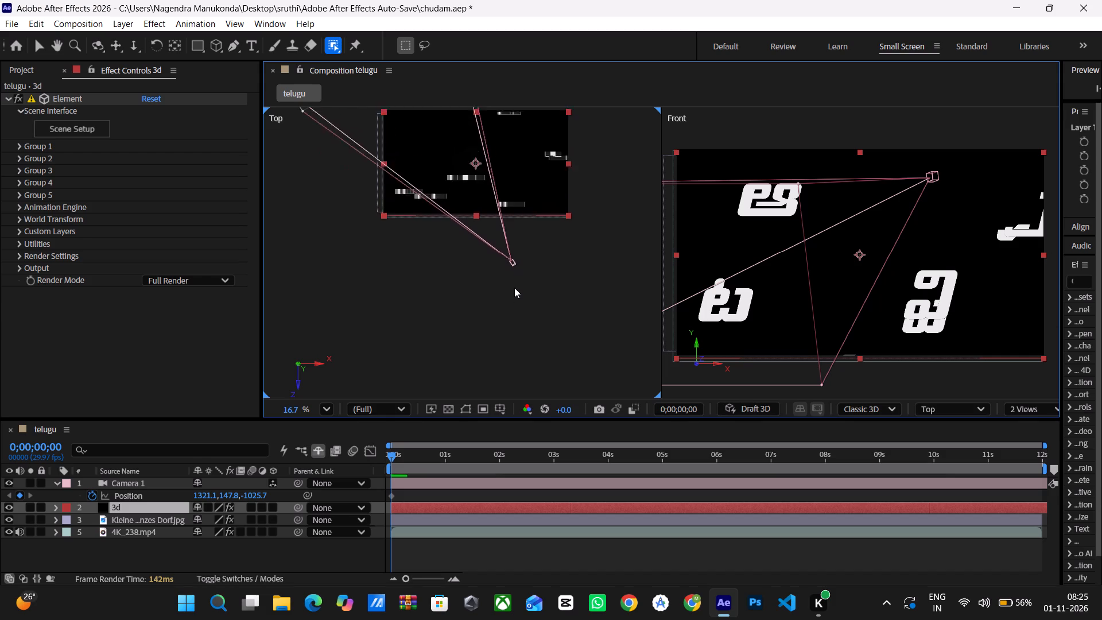
pyautogui.scroll(6, 514, 288)
pyautogui.scroll(-1, 514, 243)
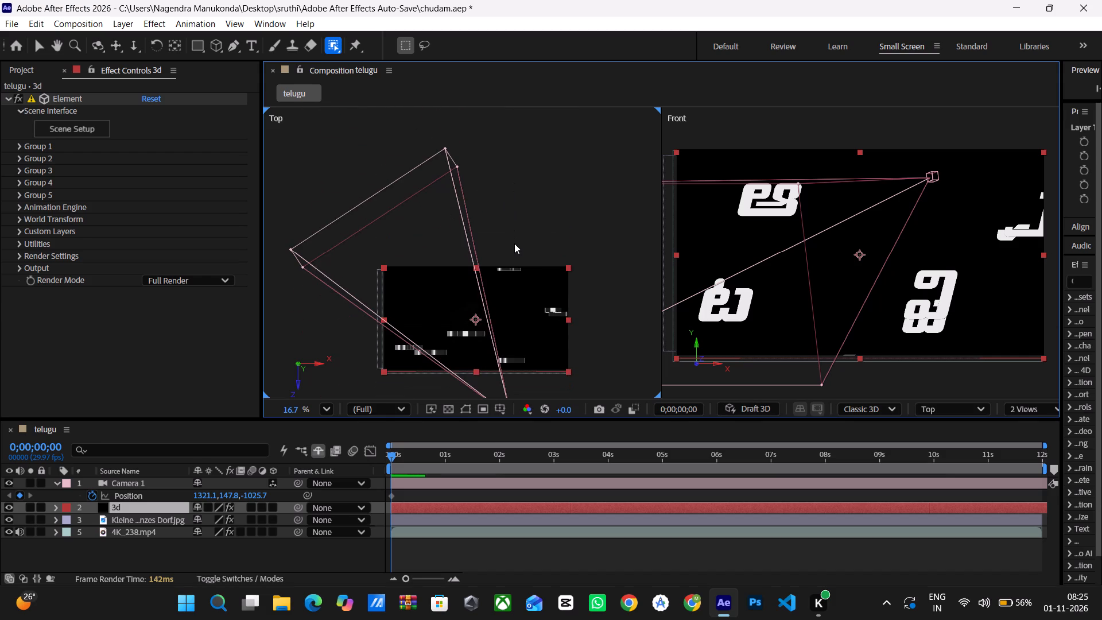
pyautogui.scroll(-2, 514, 243)
pyautogui.scroll(1, 517, 266)
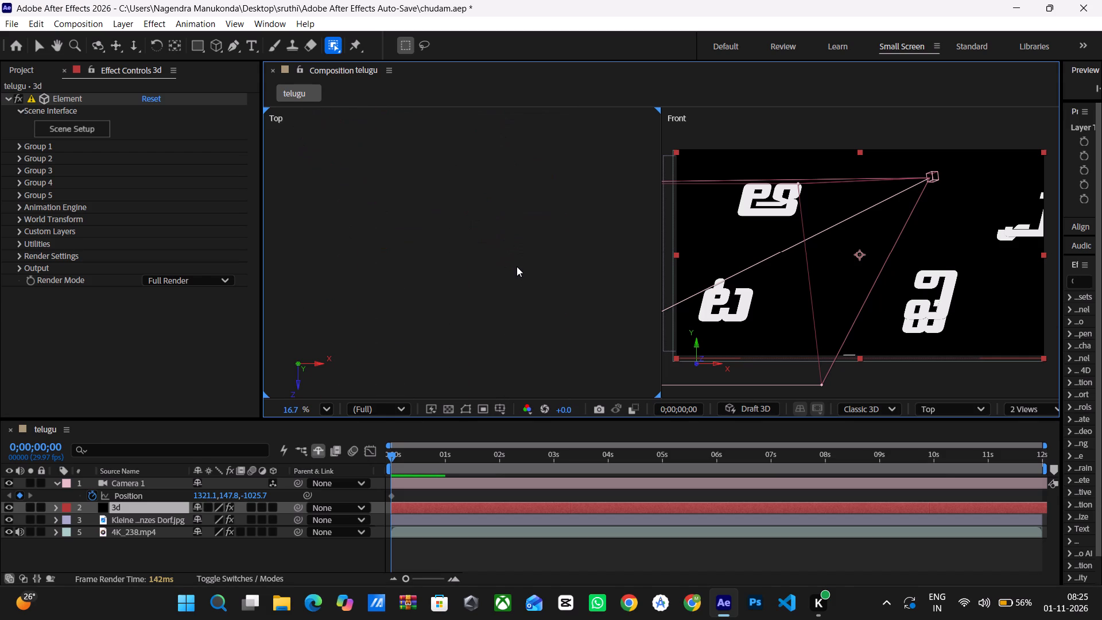
pyautogui.scroll(1, 517, 266)
pyautogui.keyDown('ctrl'); pyautogui.scroll(-1, 517, 266); pyautogui.keyUp('ctrl')
pyautogui.keyDown('ctrl'); pyautogui.scroll(1, 517, 266); pyautogui.keyUp('ctrl')
pyautogui.keyDown('ctrl'); pyautogui.scroll(-1, 517, 266); pyautogui.keyUp('ctrl')
pyautogui.keyDown('ctrl'); pyautogui.scroll(1, 517, 266); pyautogui.keyUp('ctrl')
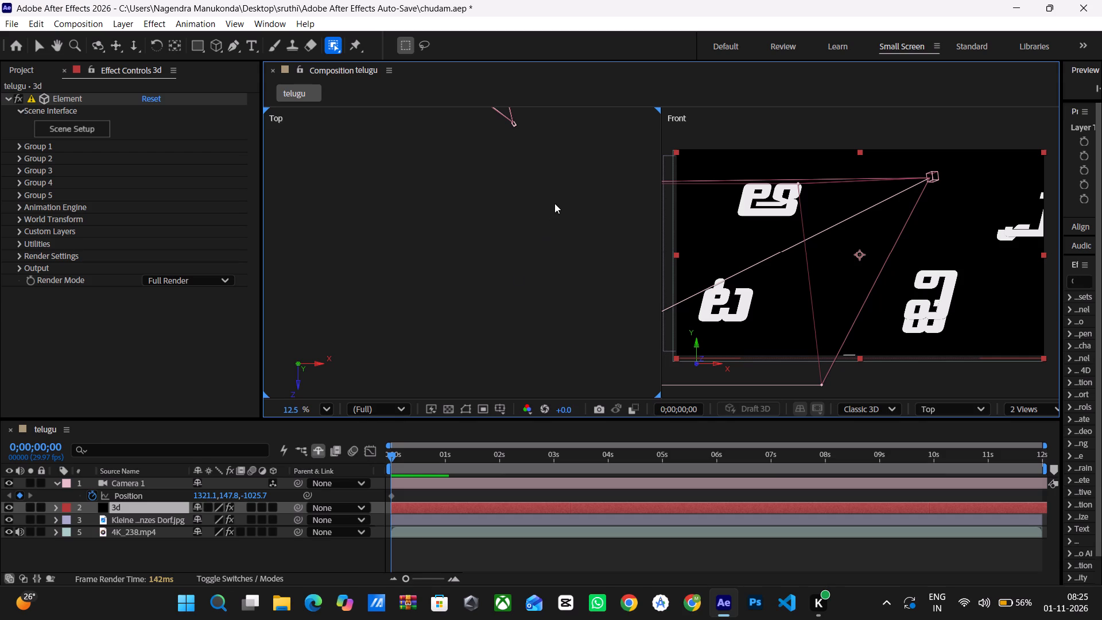
pyautogui.scroll(1, 554, 203)
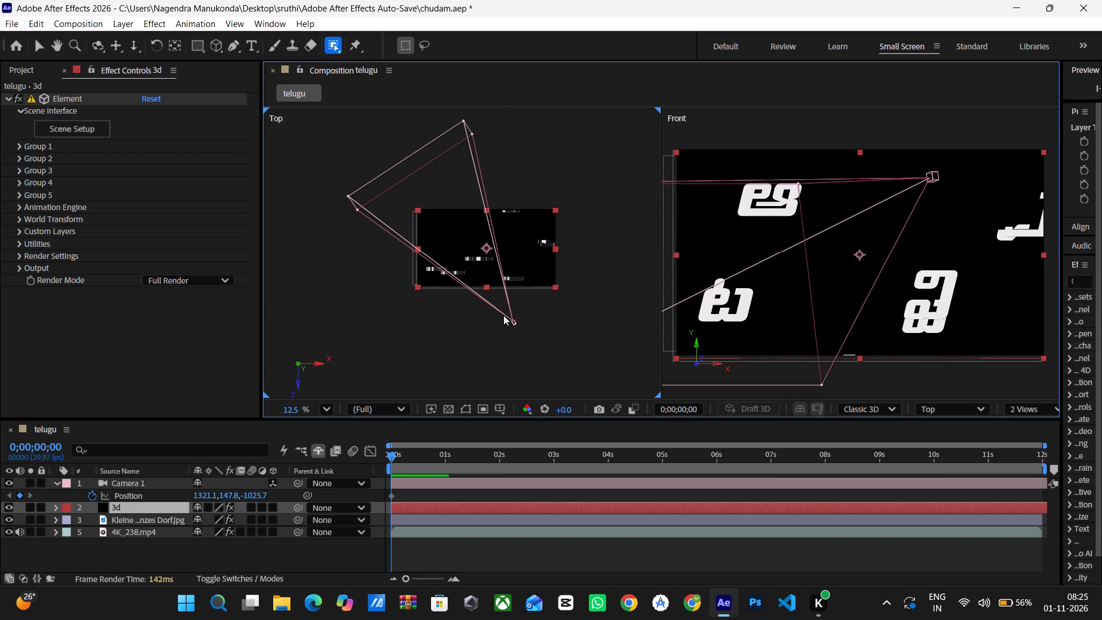
pyautogui.click(513, 320)
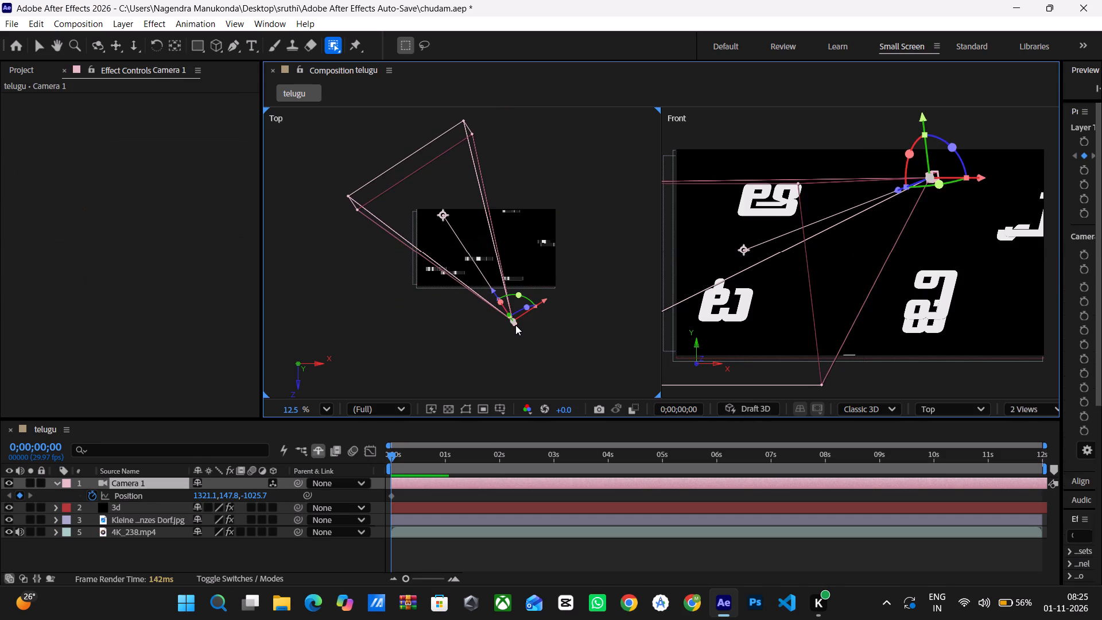
pyautogui.moveTo(515, 324); pyautogui.dragTo(492, 309)
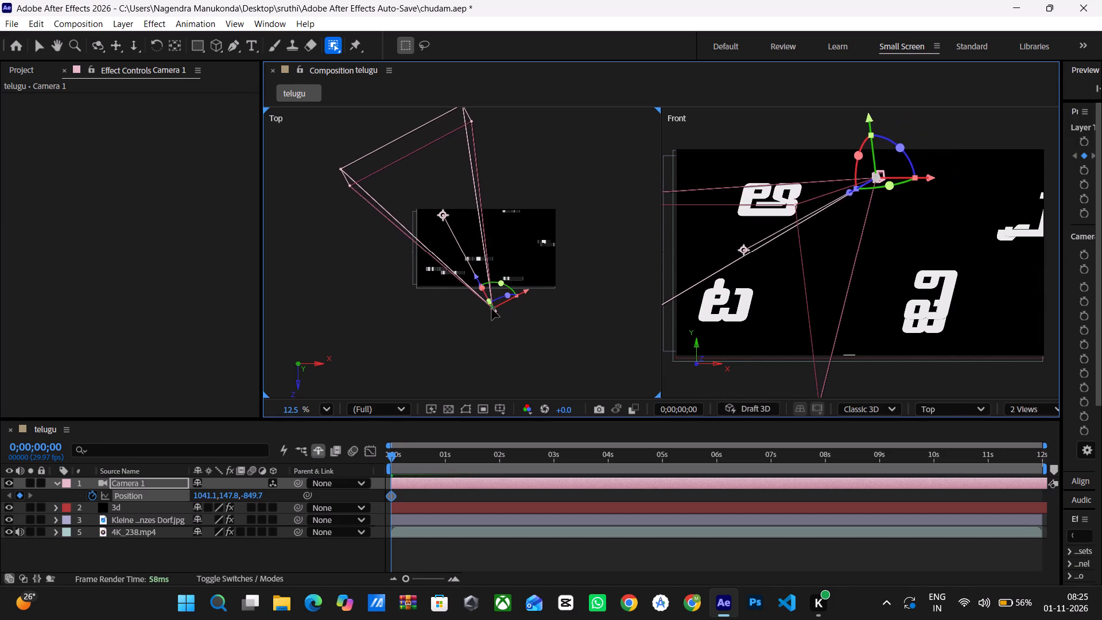
pyautogui.moveTo(492, 309); pyautogui.dragTo(509, 321)
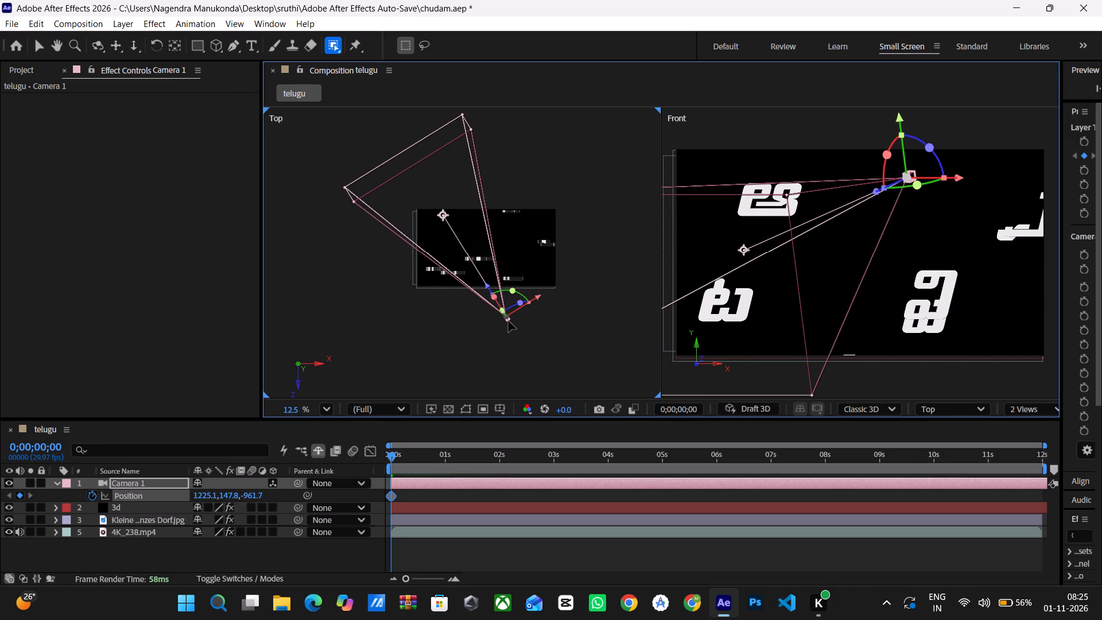
pyautogui.moveTo(509, 321); pyautogui.dragTo(511, 339)
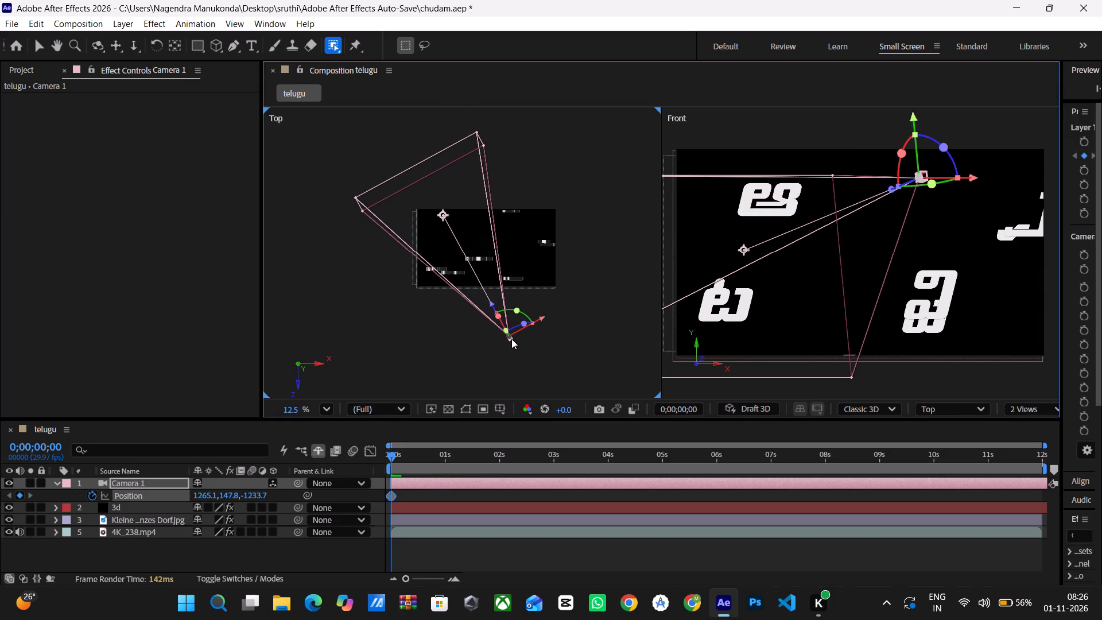
# Preview the composition from the start, past the five-second mark, to check the title and bills from the Top view.
pyautogui.press('space')
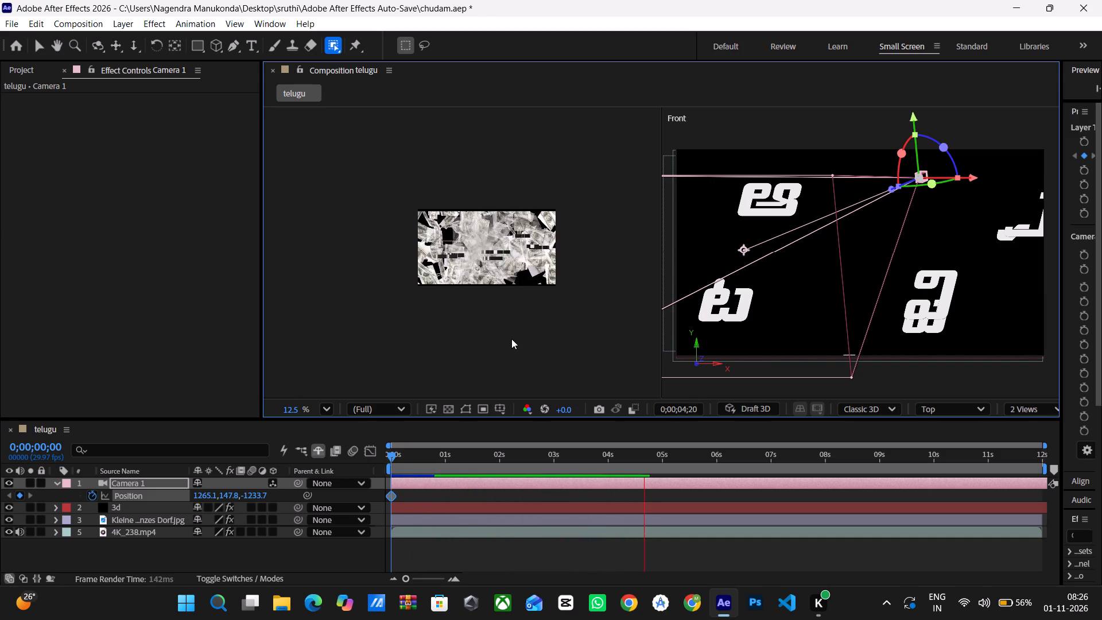
pyautogui.press('space')
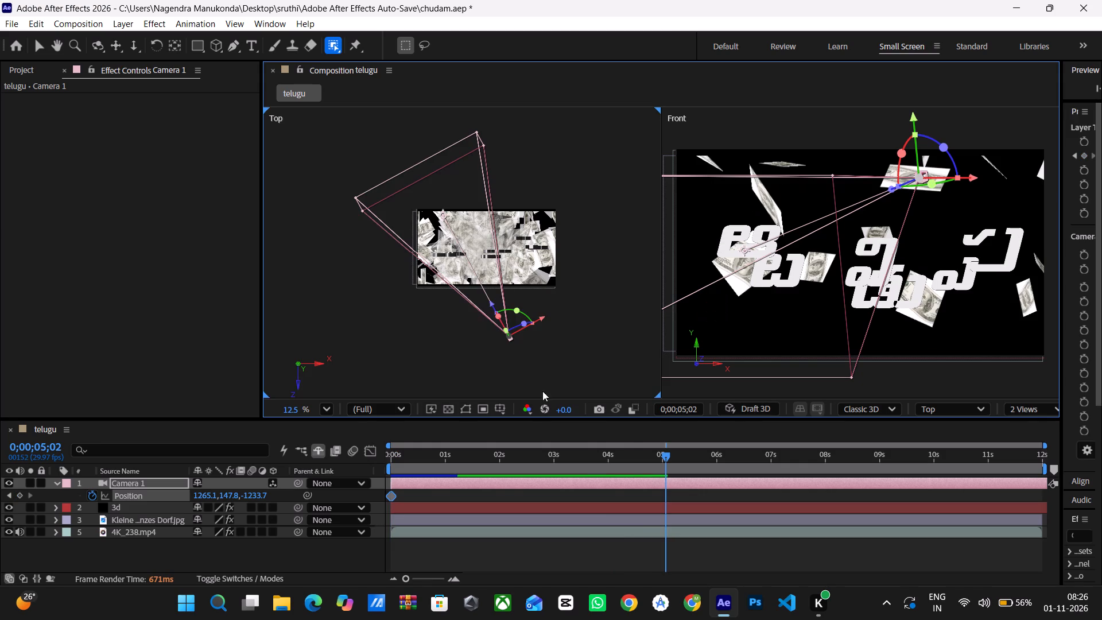
pyautogui.press('space')
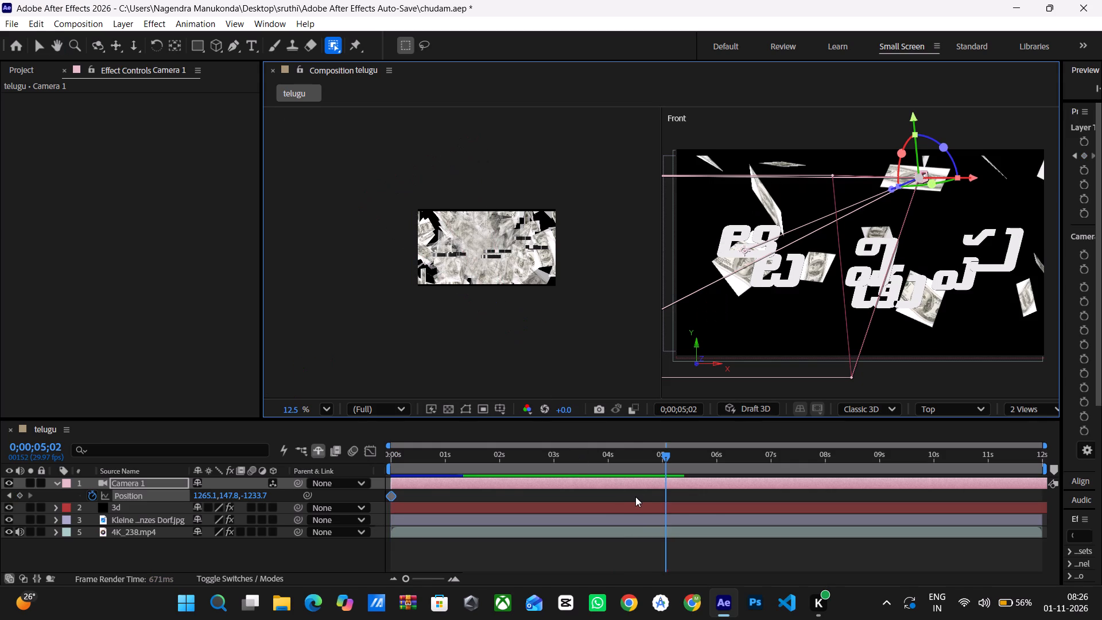
pyautogui.press('space')
pyautogui.press('space')
pyautogui.press('space')
pyautogui.press('space')
pyautogui.press('space')
pyautogui.press('space')
pyautogui.press('space')
pyautogui.press('space')
pyautogui.press('space')
pyautogui.press('space')
pyautogui.press('space')
pyautogui.press('space')
pyautogui.press('space')
pyautogui.press('space')
pyautogui.press('space')
pyautogui.press('space')
pyautogui.press('space')
pyautogui.press('space')
pyautogui.press('space')
pyautogui.press('space')
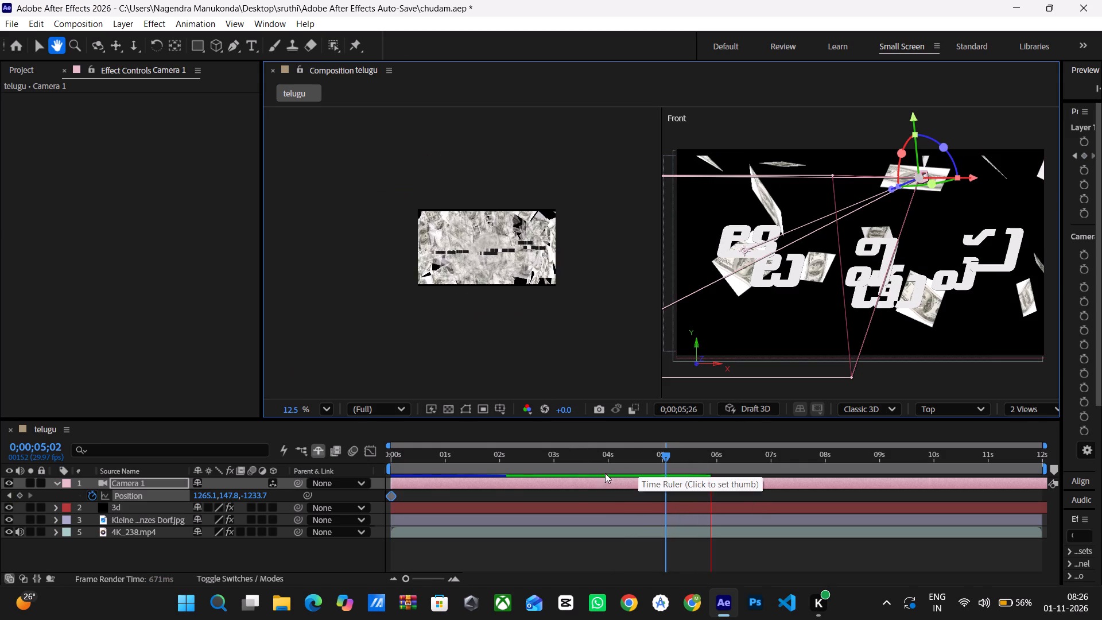
# Play from the start to 0;00;02;11 and add a Camera 1 position keyframe there at about 361, 148, -874 in the Top view.
pyautogui.click(391, 459)
pyautogui.press('space')
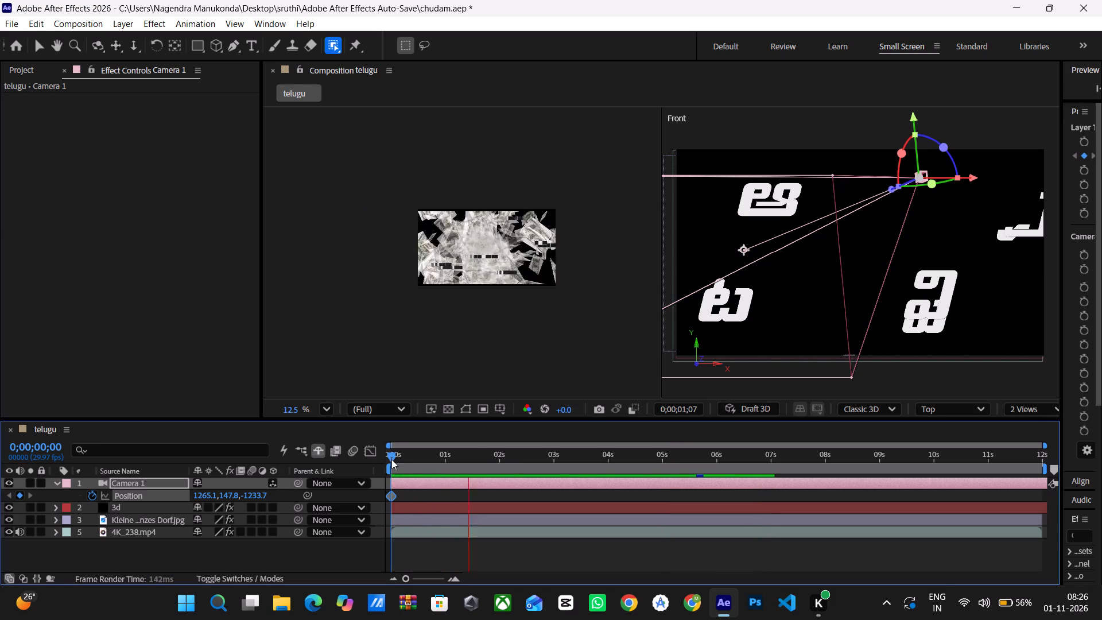
pyautogui.press('space')
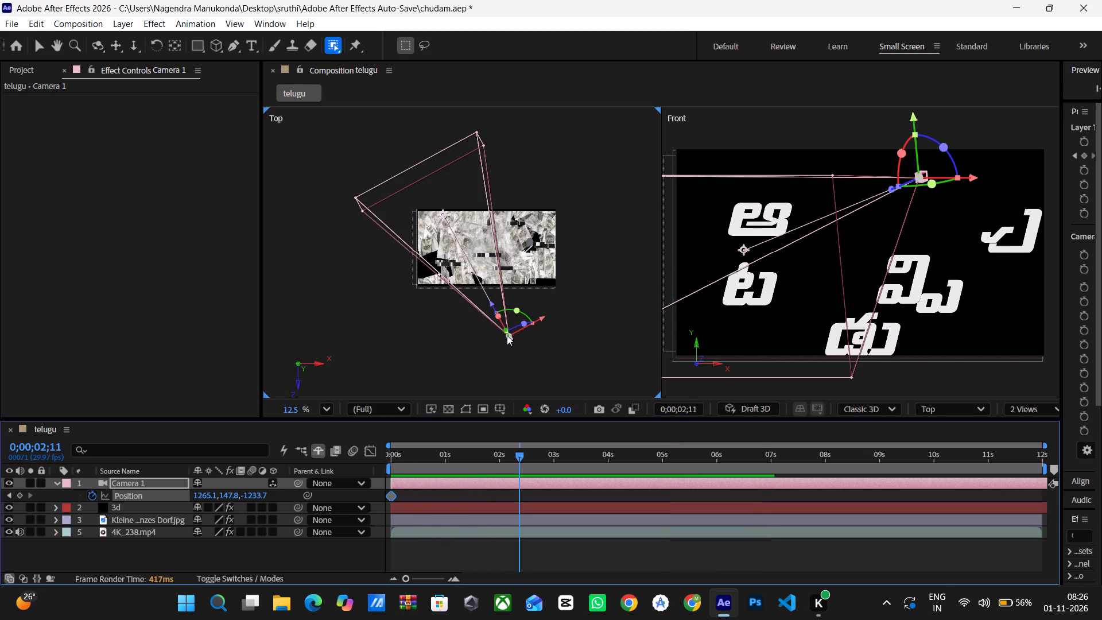
pyautogui.moveTo(507, 336); pyautogui.dragTo(486, 317)
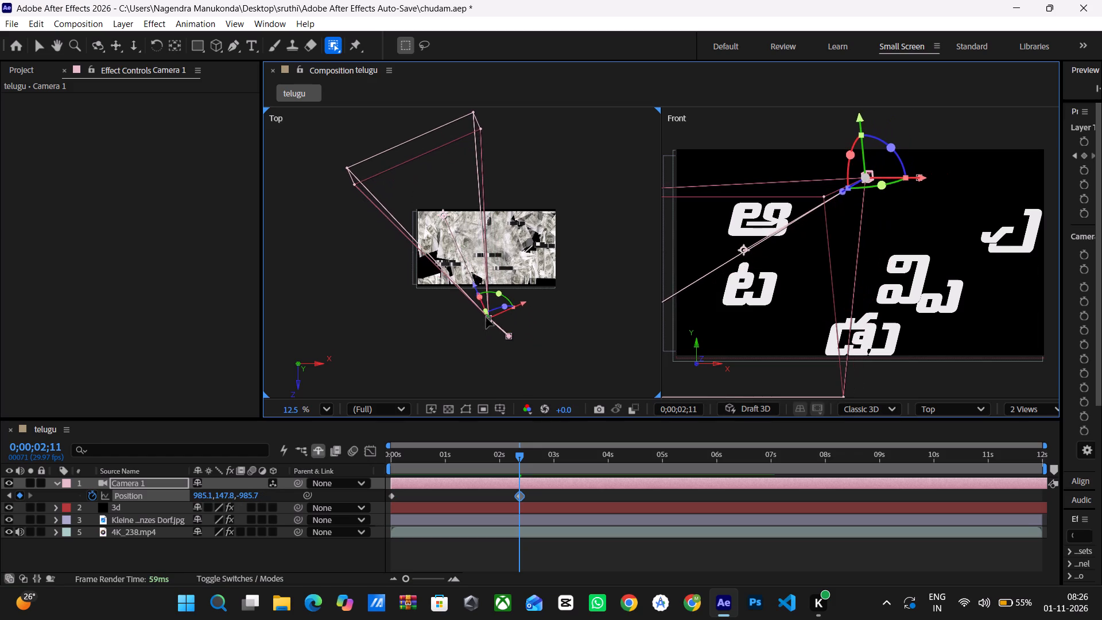
pyautogui.moveTo(486, 317); pyautogui.dragTo(464, 299)
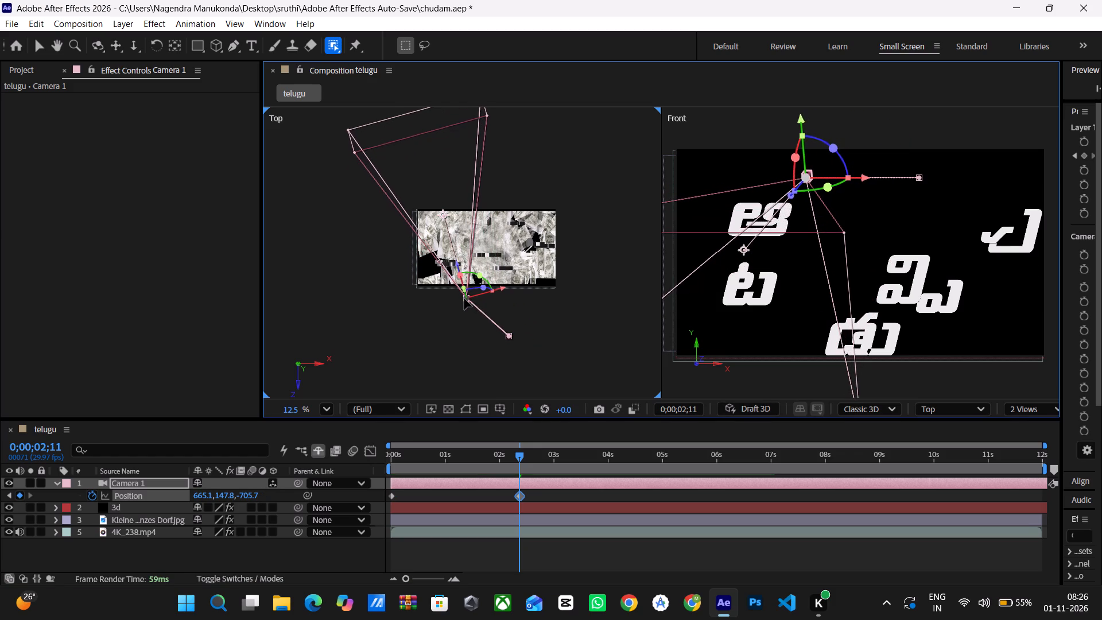
pyautogui.moveTo(464, 299); pyautogui.dragTo(478, 324)
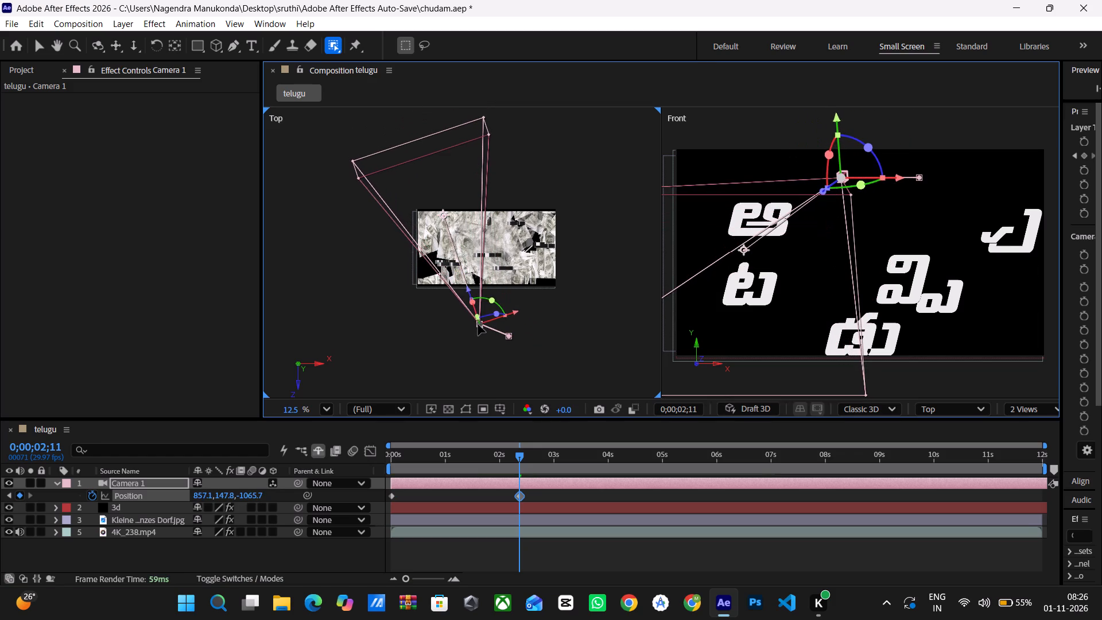
pyautogui.moveTo(478, 324); pyautogui.dragTo(484, 344)
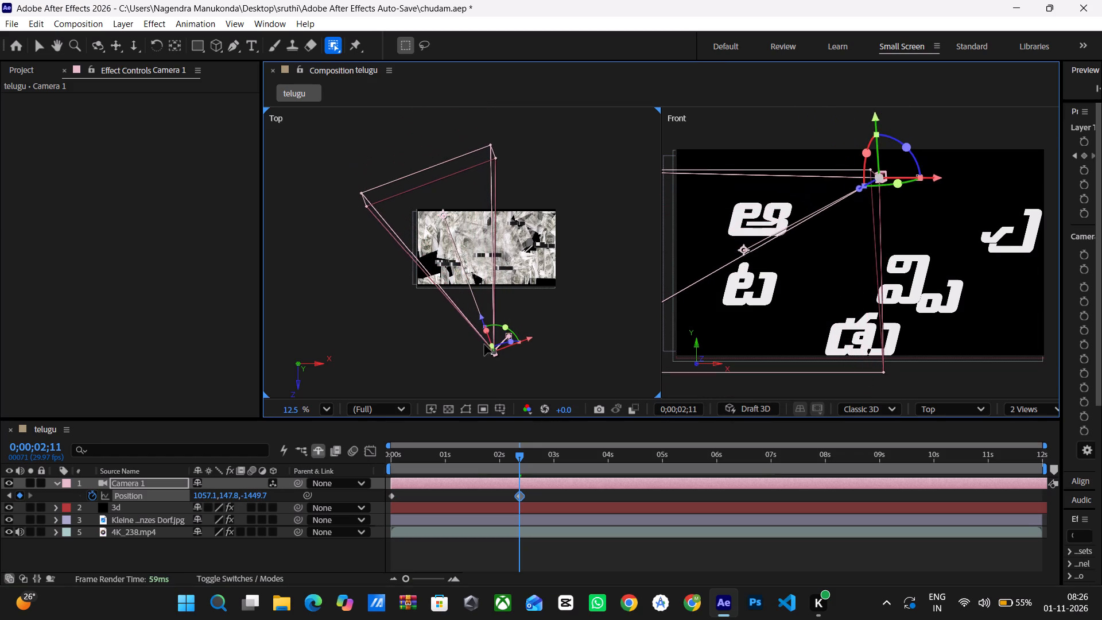
pyautogui.moveTo(484, 344); pyautogui.dragTo(467, 343)
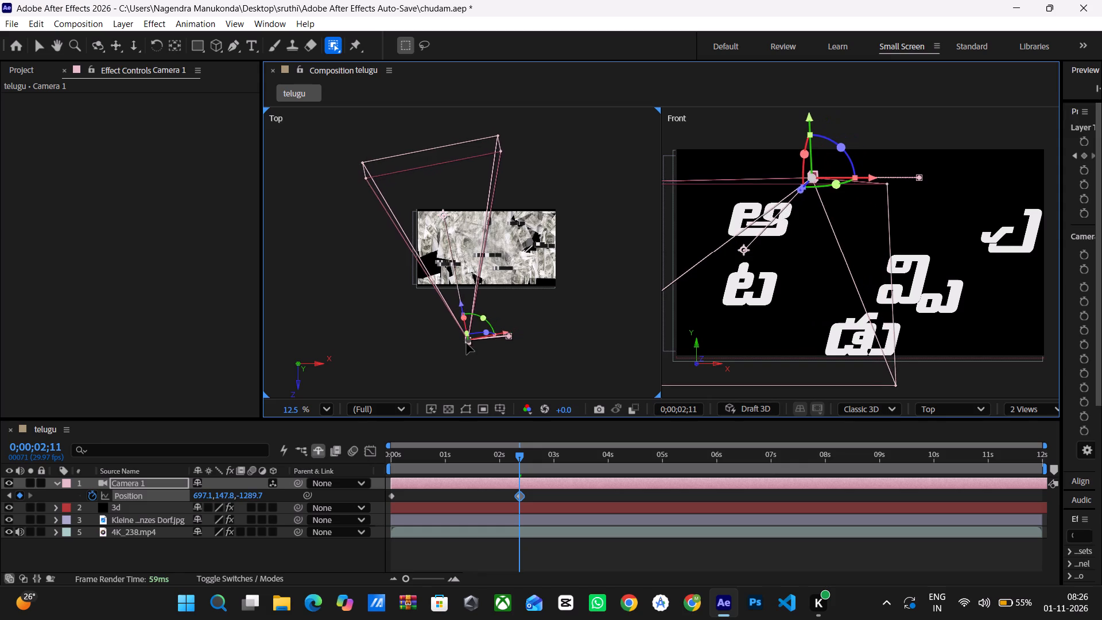
pyautogui.moveTo(467, 343); pyautogui.dragTo(476, 407)
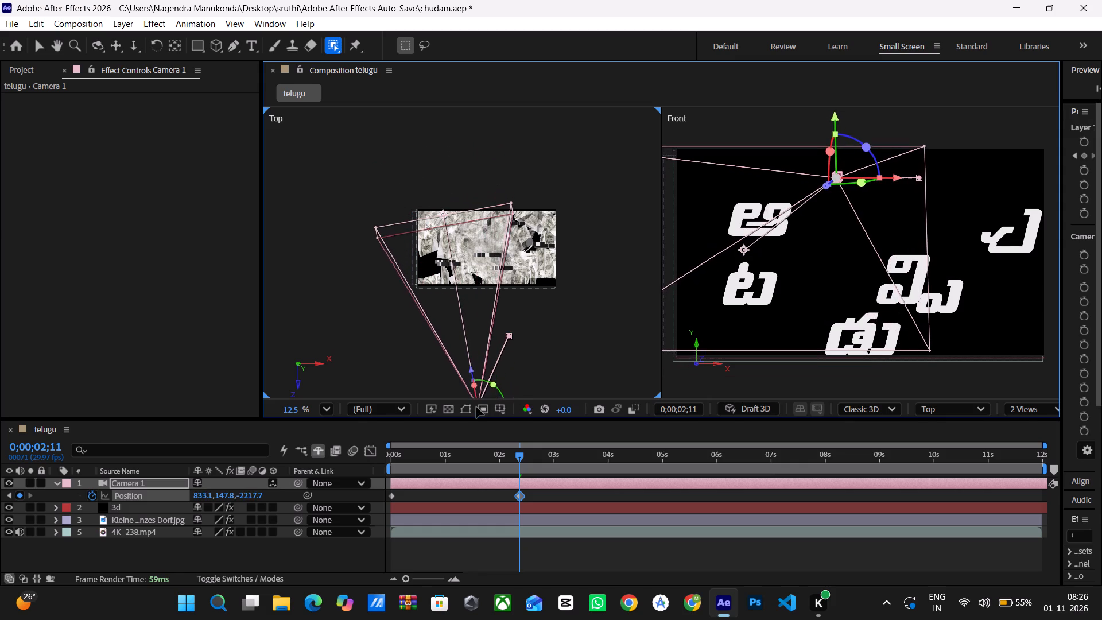
pyautogui.moveTo(476, 407); pyautogui.dragTo(477, 445)
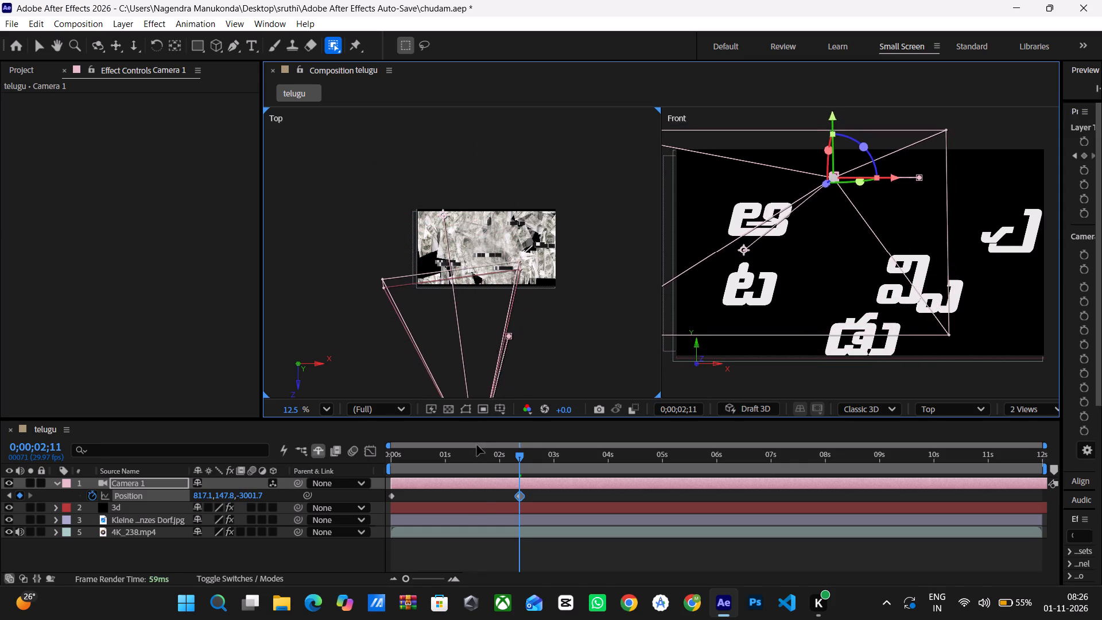
pyautogui.moveTo(477, 445); pyautogui.dragTo(458, 388)
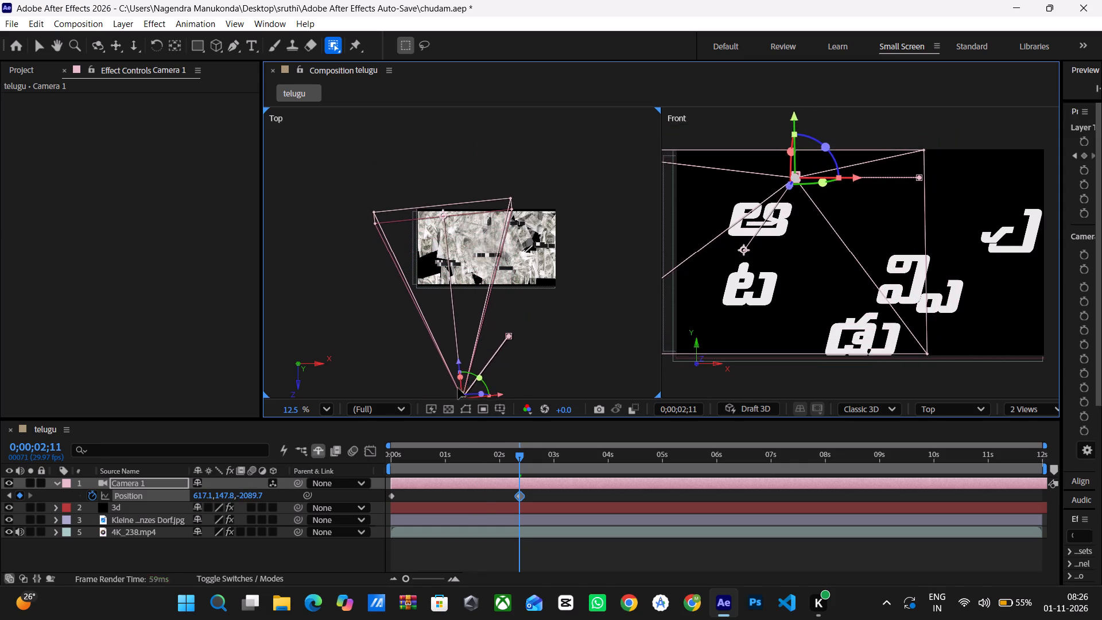
pyautogui.moveTo(458, 388); pyautogui.dragTo(448, 352)
pyautogui.moveTo(448, 352); pyautogui.dragTo(443, 313)
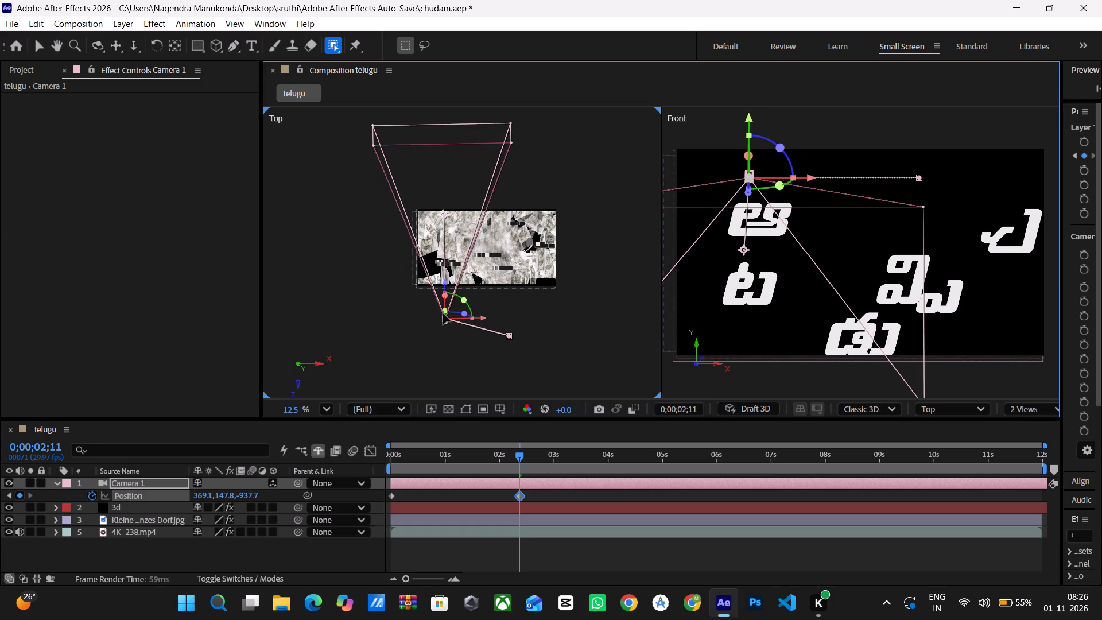
pyautogui.moveTo(443, 313); pyautogui.dragTo(443, 311)
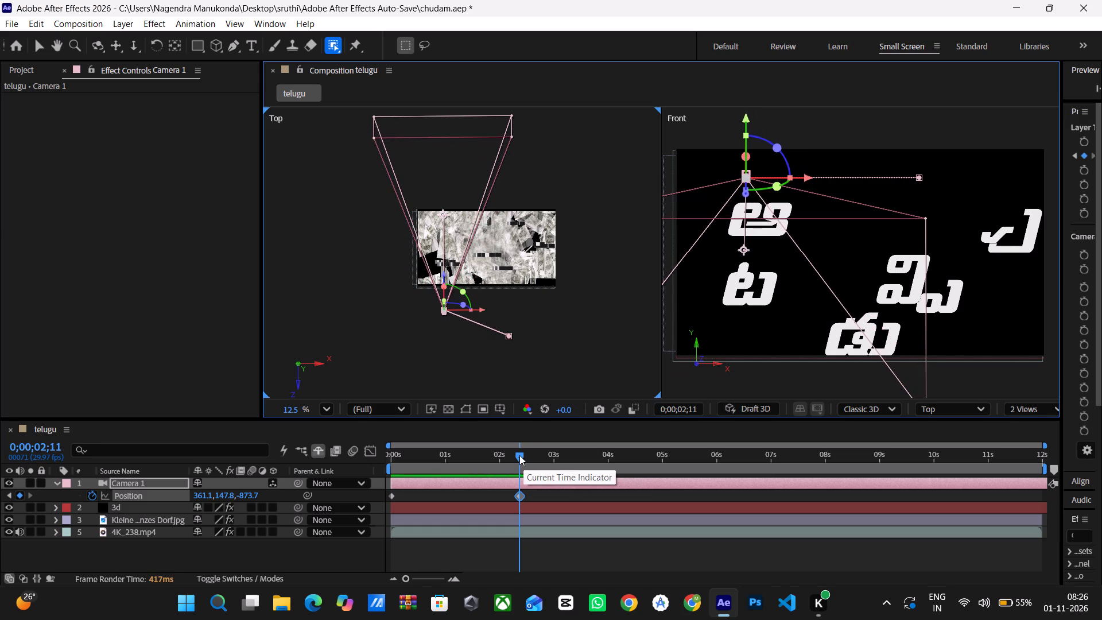
# Change the composition layout to 1 View, try the Default view, and settle on the Front view.
pyautogui.click(1011, 406)
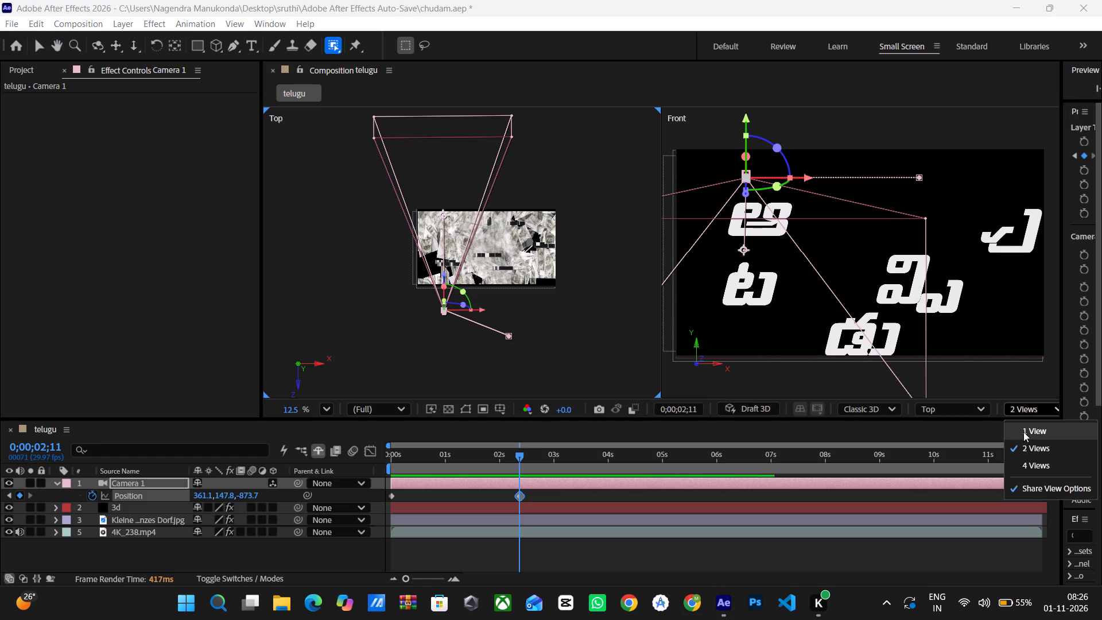
pyautogui.click(1023, 432)
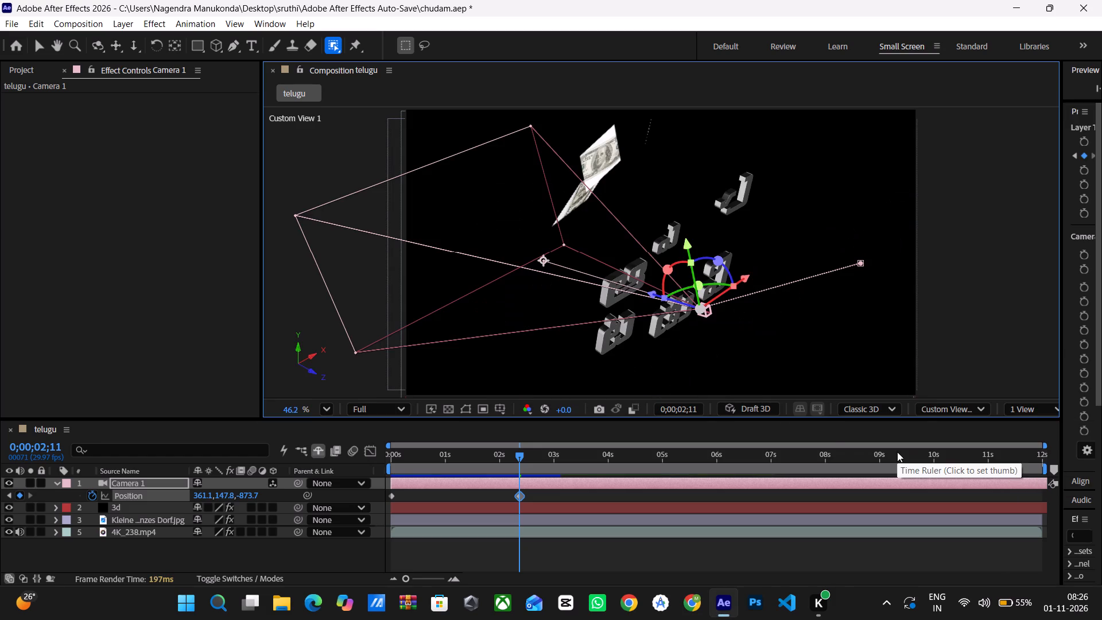
pyautogui.click(977, 404)
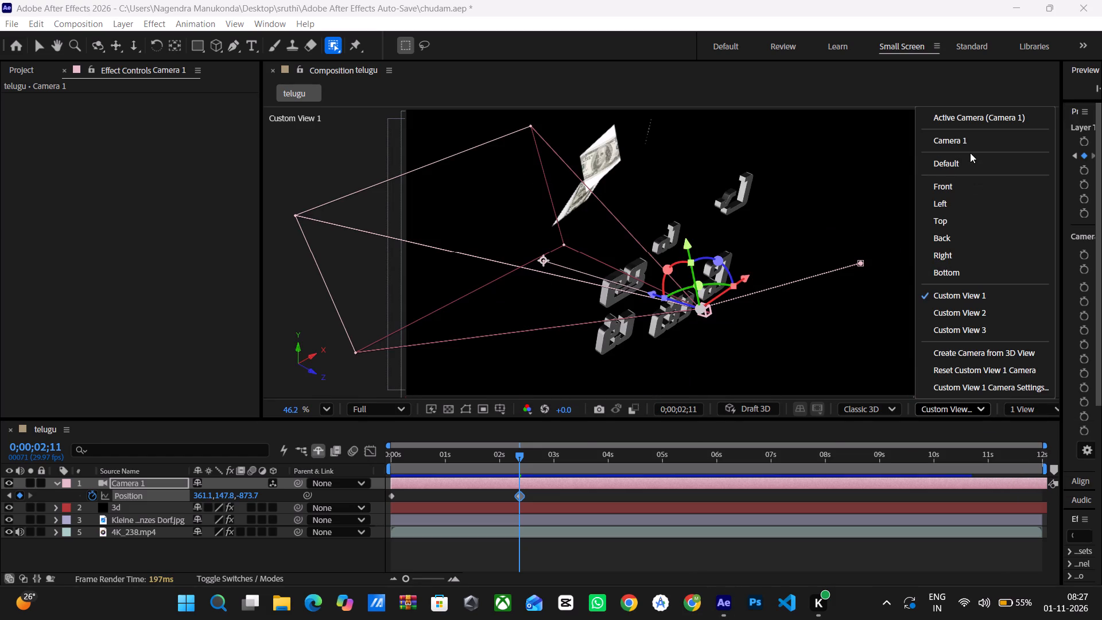
pyautogui.click(966, 158)
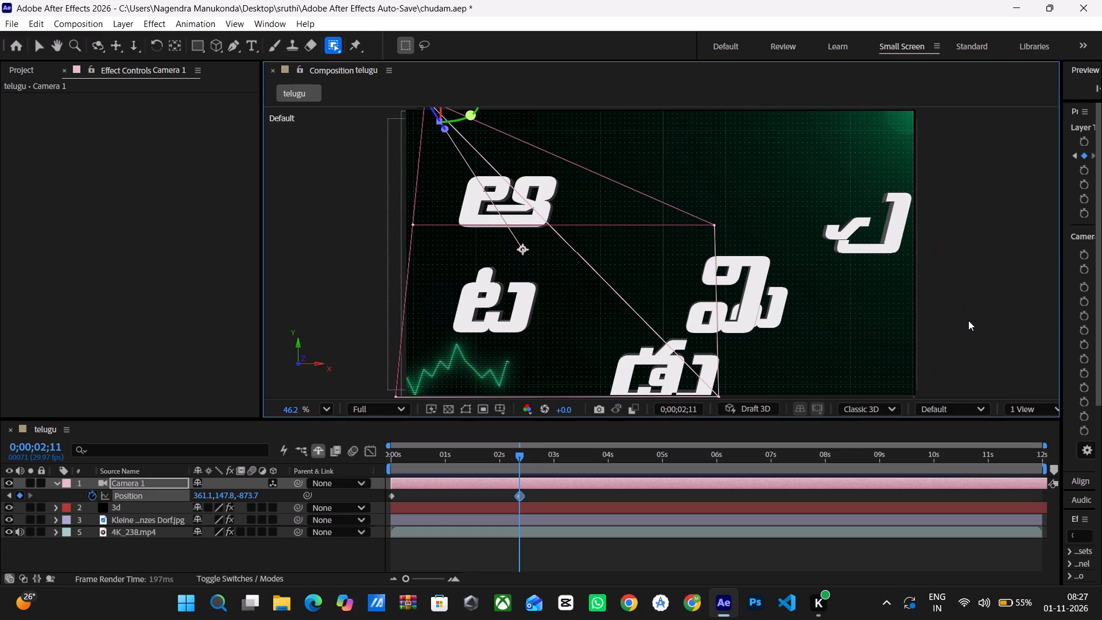
pyautogui.click(981, 410)
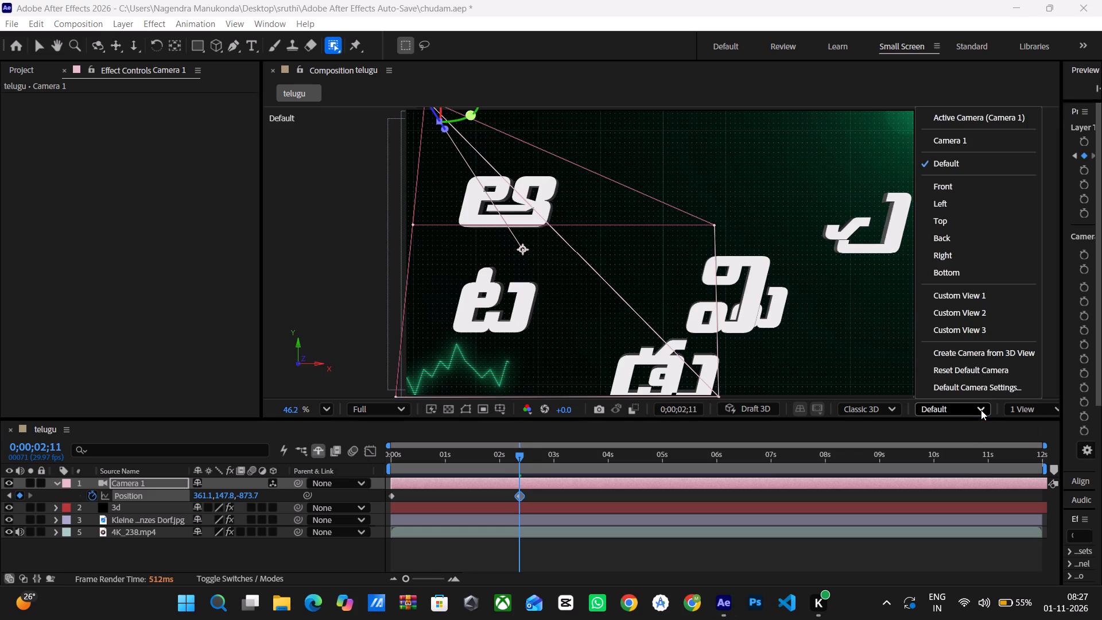
pyautogui.click(960, 187)
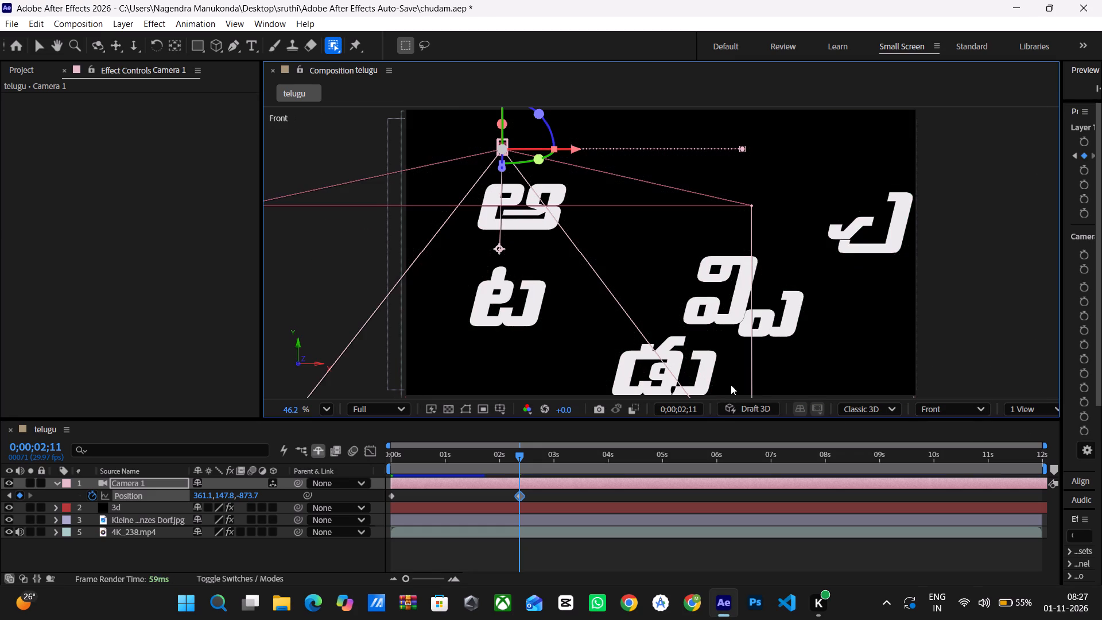
# Return the current time to 0;00;00;00 to check the camera's starting keyframe in the Front view.
pyautogui.press('space')
pyautogui.press('space')
pyautogui.press('space')
pyautogui.press('space')
pyautogui.press('space')
pyautogui.press('space')
pyautogui.press('space')
pyautogui.press('space')
pyautogui.press('space')
pyautogui.press('space')
pyautogui.press('space')
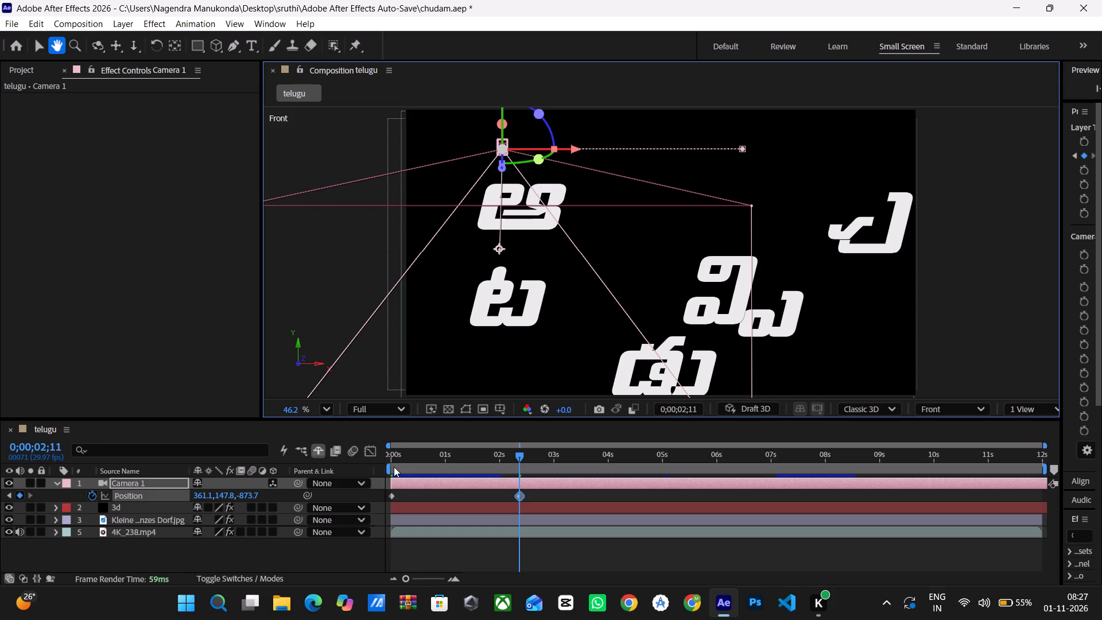
pyautogui.click(389, 464)
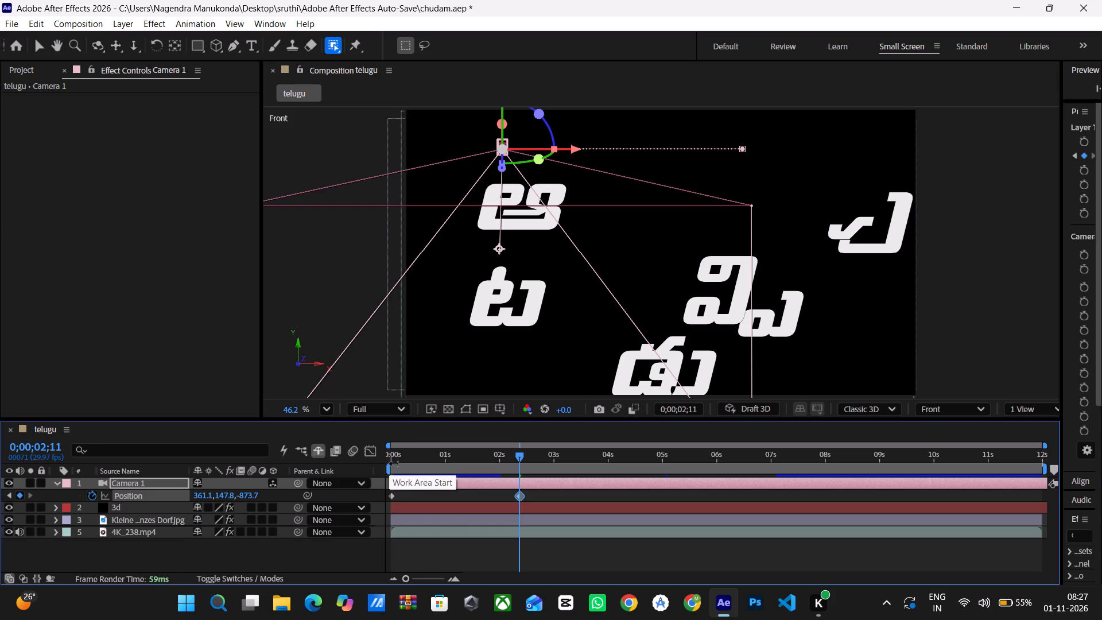
pyautogui.click(392, 466)
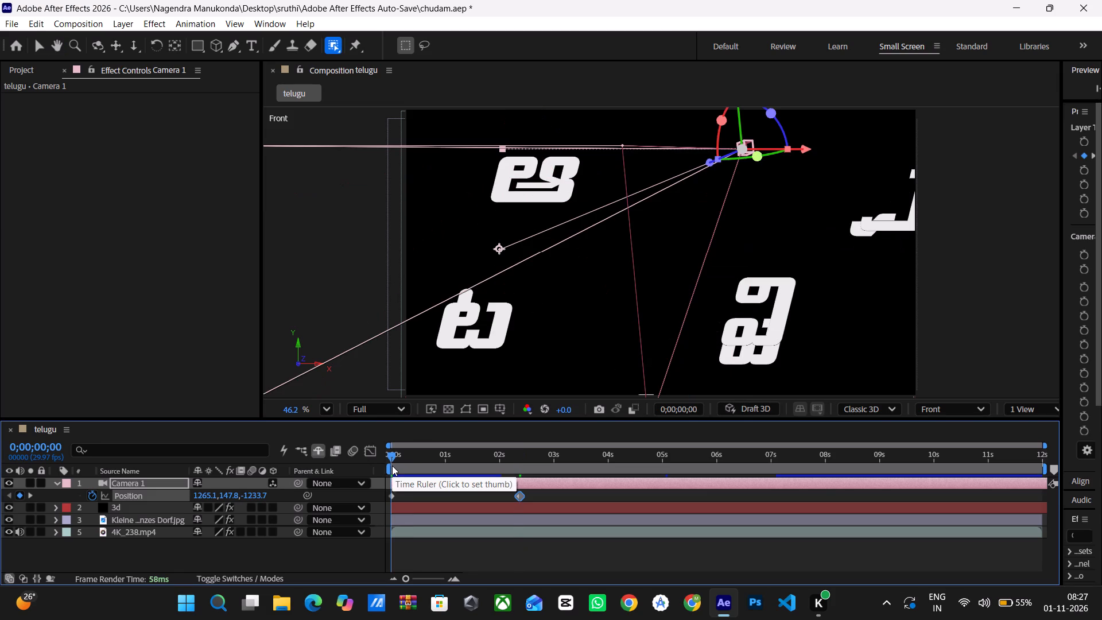
# Preview the camera move from the start, and undo the Camera 1 position keyframes and the camera moves made with them.
pyautogui.press('space')
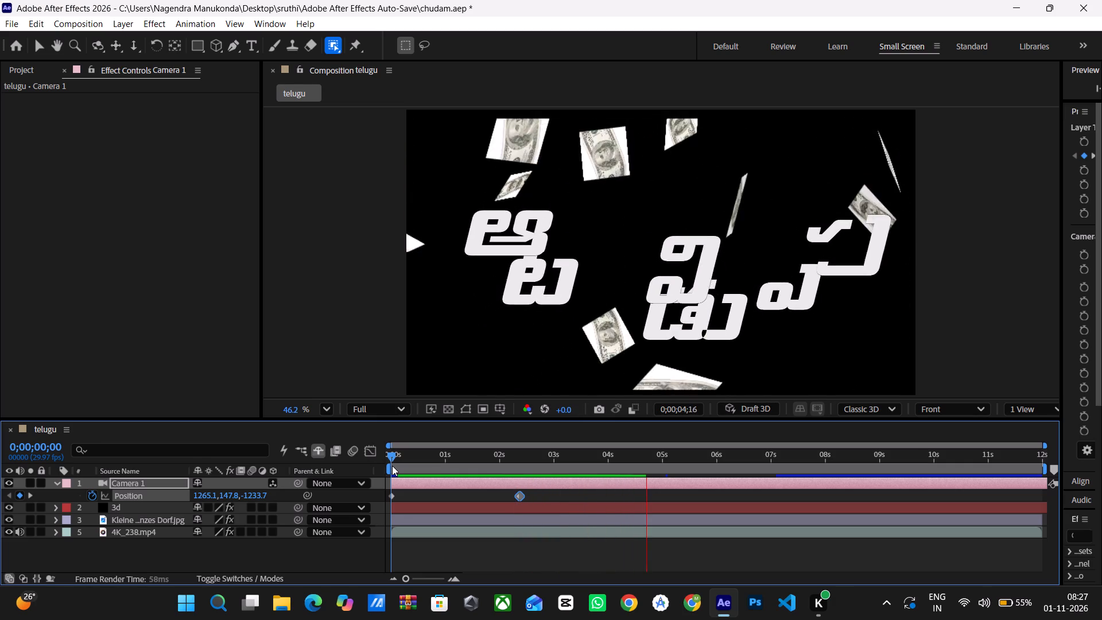
pyautogui.hotkey('ctrl', 'z')
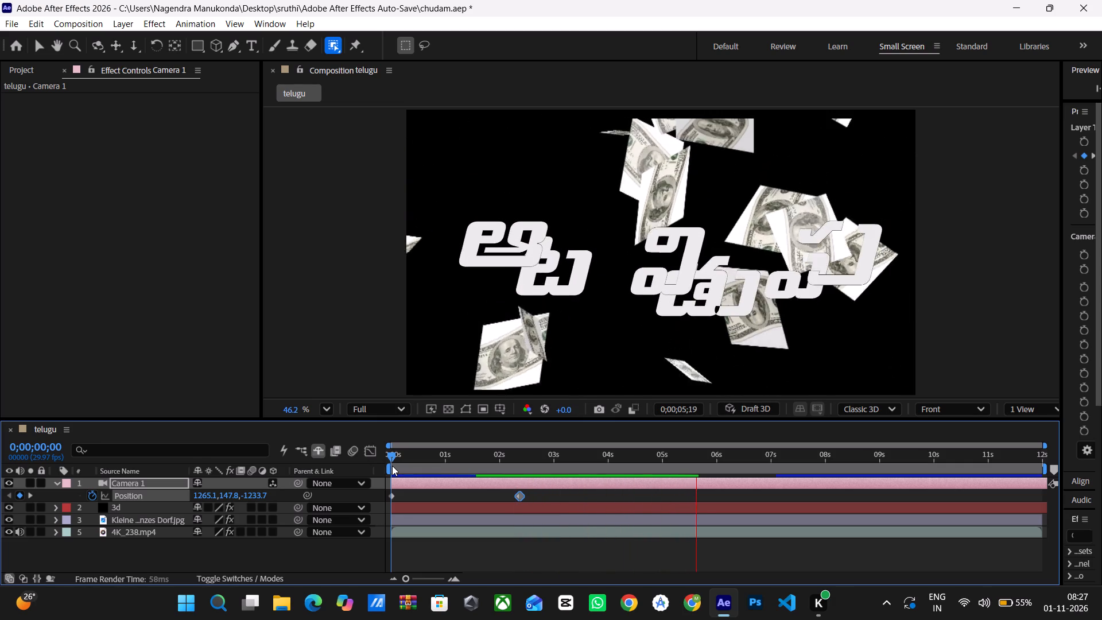
pyautogui.hotkey('ctrl', 'z')
pyautogui.hotkey('ctrl', 'z')
pyautogui.hotkey('ctrl', 'z')
pyautogui.hotkey('ctrl', 'z')
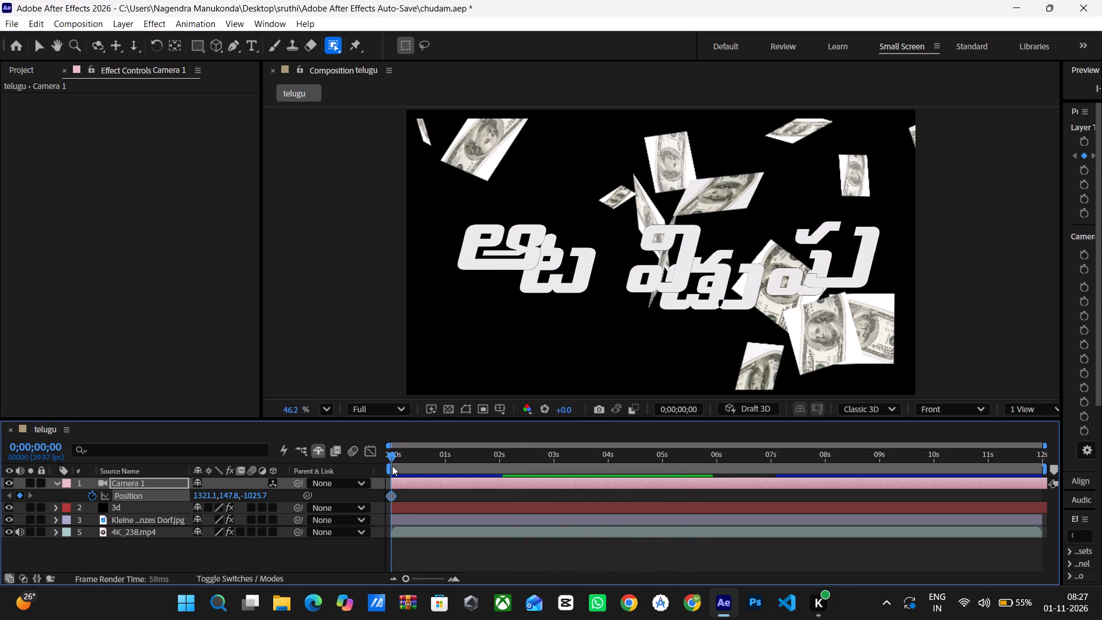
pyautogui.hotkey('ctrl', 'z')
pyautogui.hotkey('ctrl', 'z')
pyautogui.hotkey('ctrl', 'z')
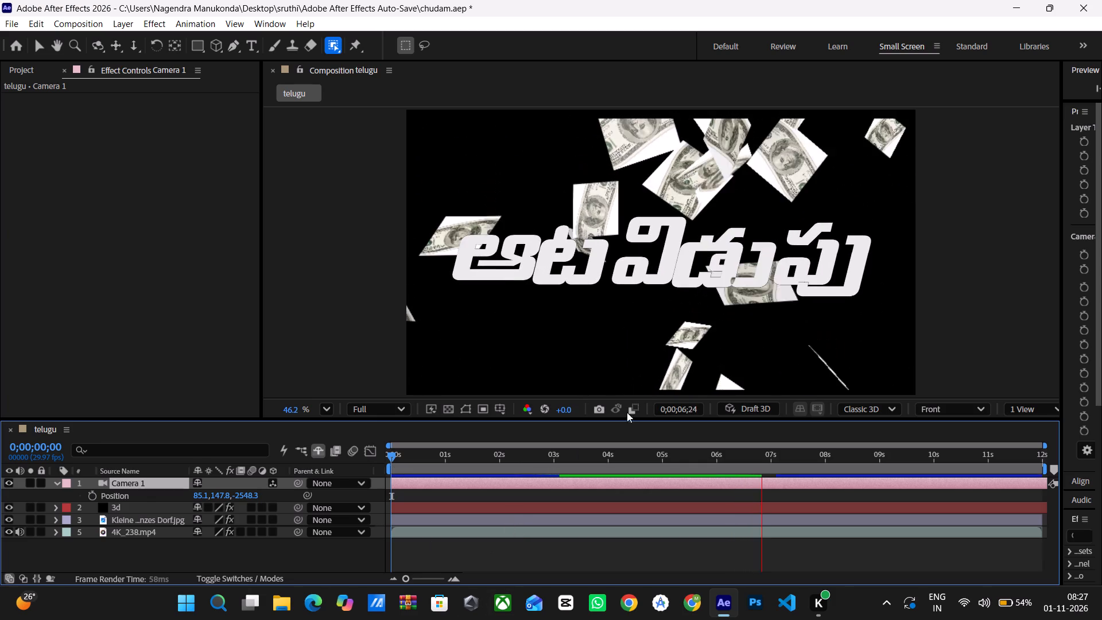
# Switch the composition layout to 2 Views and fit the whole camera frustum in the Top view.
pyautogui.keyDown('ctrl'); pyautogui.scroll(-2, 668, 273); pyautogui.keyUp('ctrl')
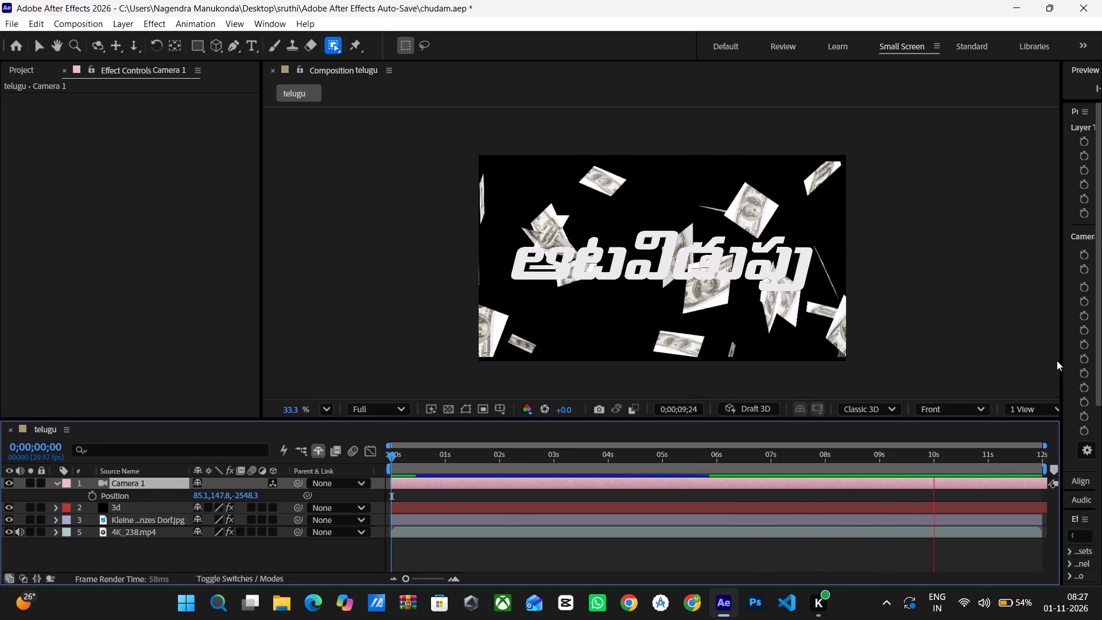
pyautogui.click(1041, 409)
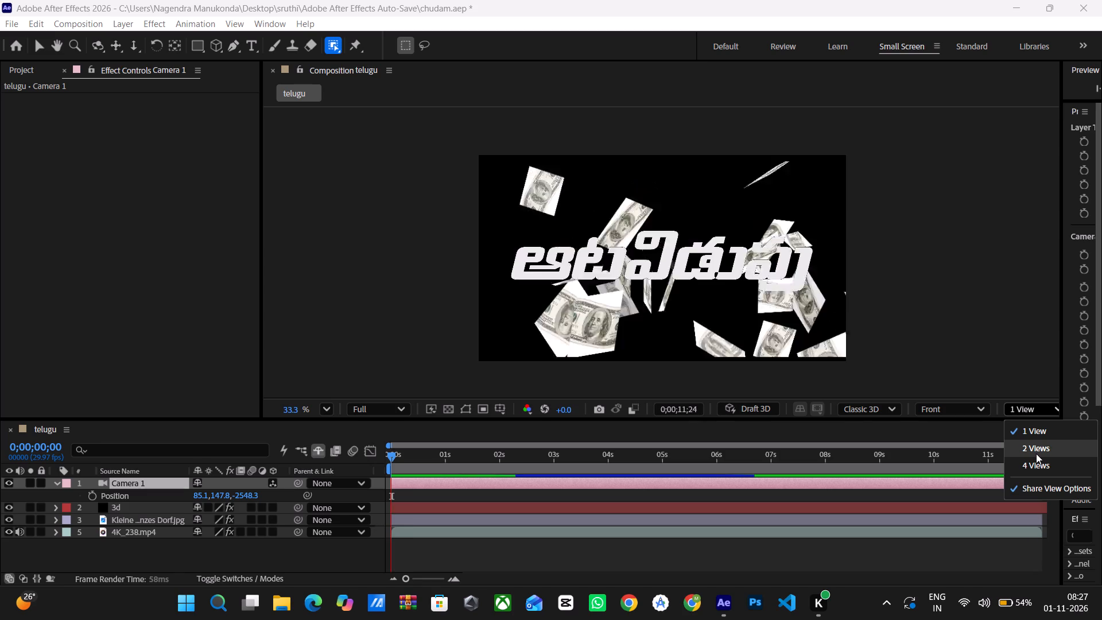
pyautogui.click(1036, 454)
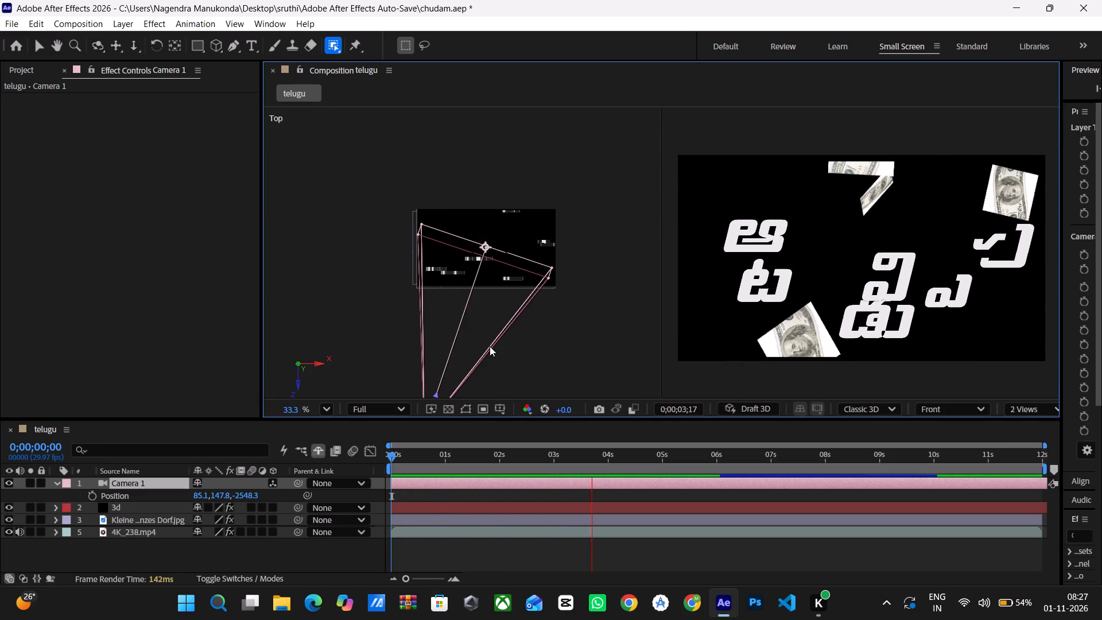
pyautogui.click(525, 324)
pyautogui.scroll(-2, 525, 324)
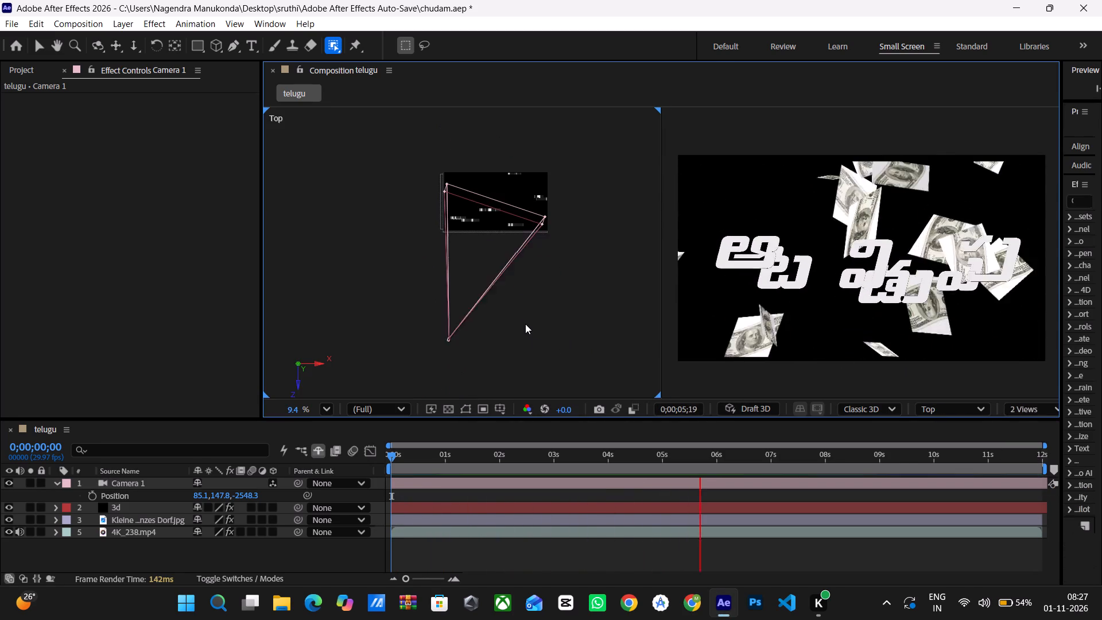
pyautogui.scroll(-1, 525, 324)
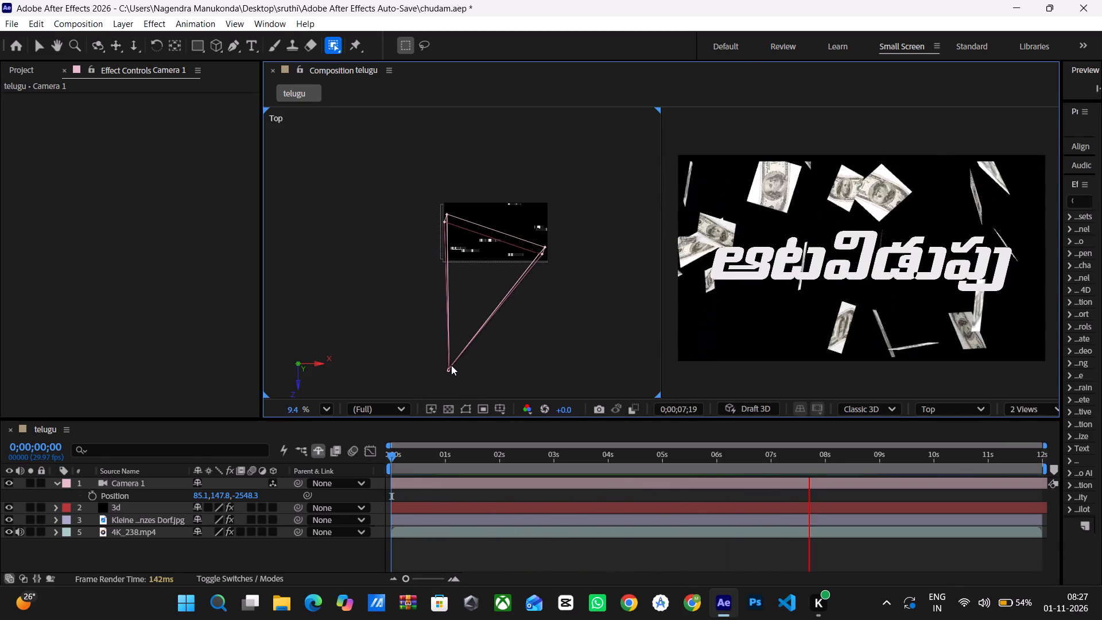
# Stop the preview, return the current time to 0;00;00;00, and briefly replay the opening in both views.
pyautogui.press('space')
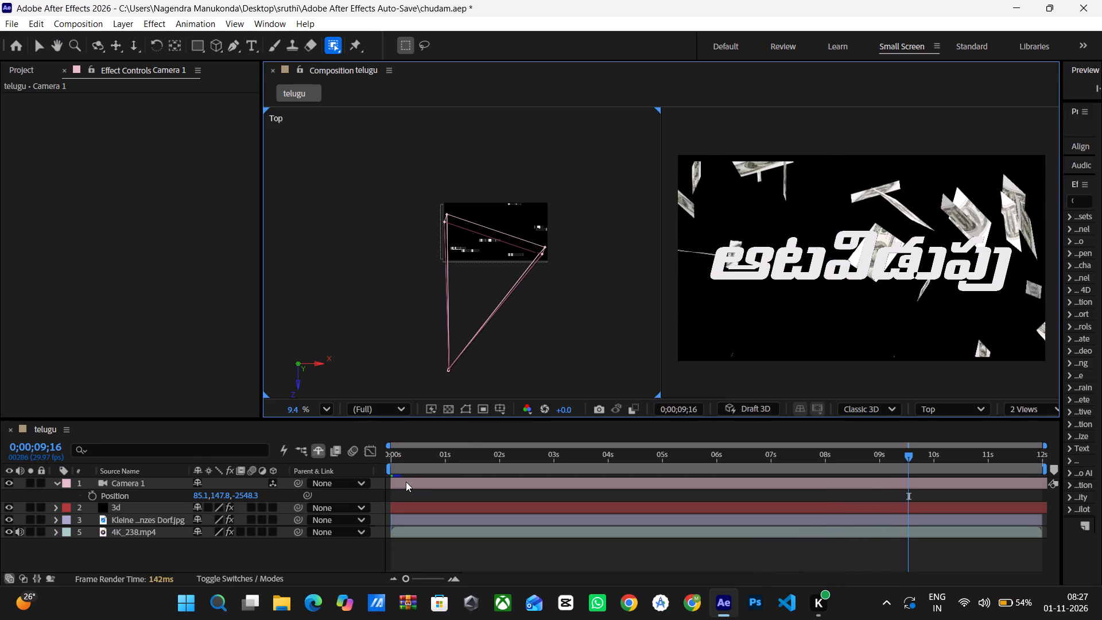
pyautogui.click(390, 469)
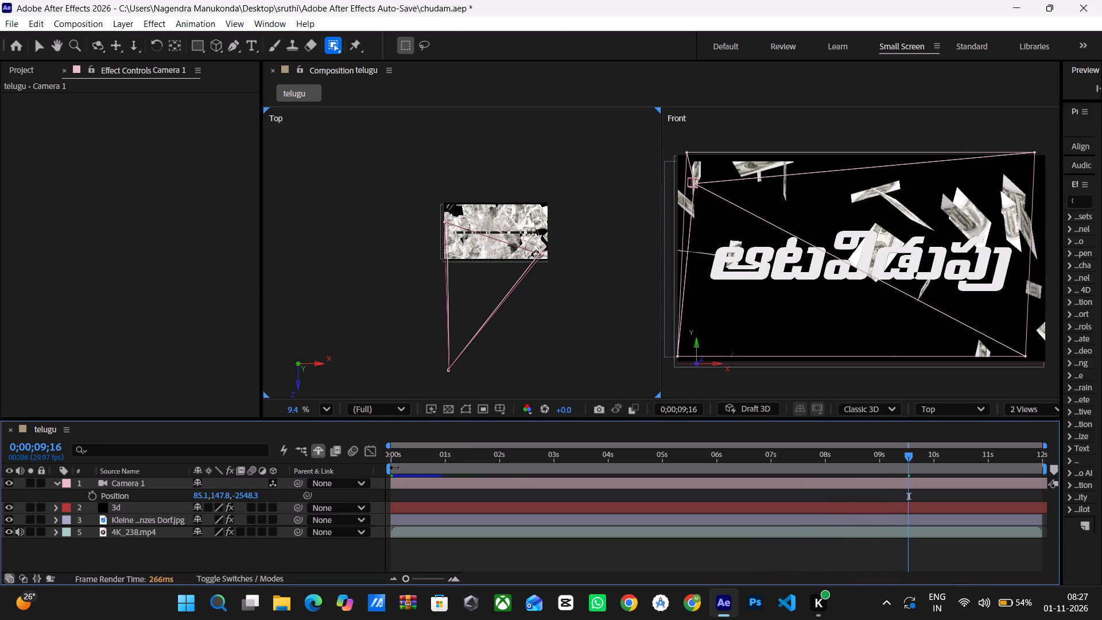
pyautogui.click(390, 456)
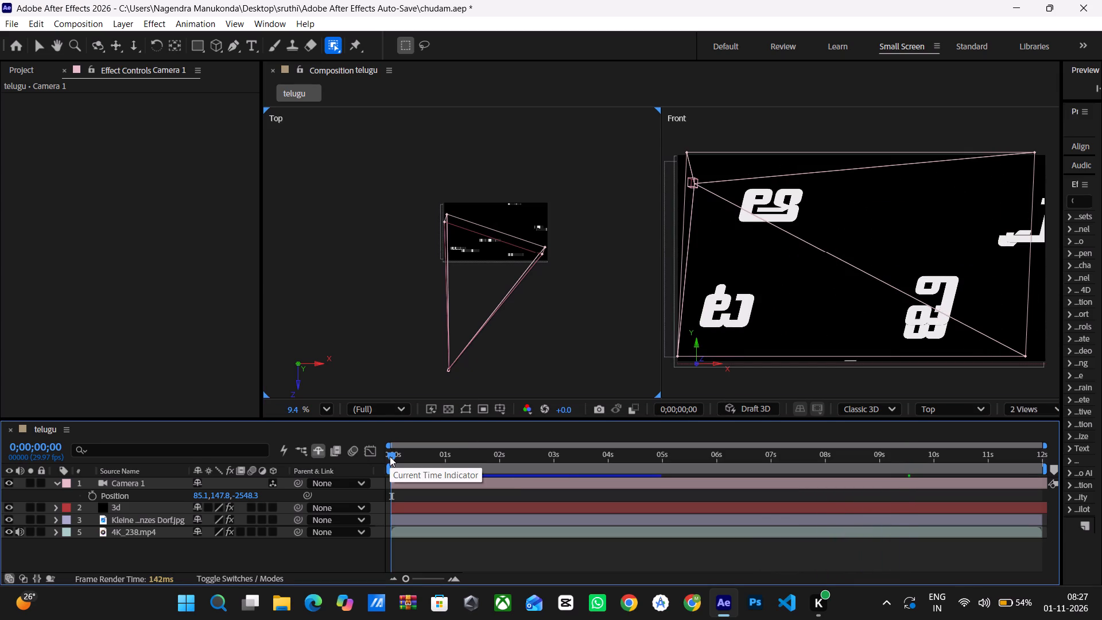
pyautogui.press('space')
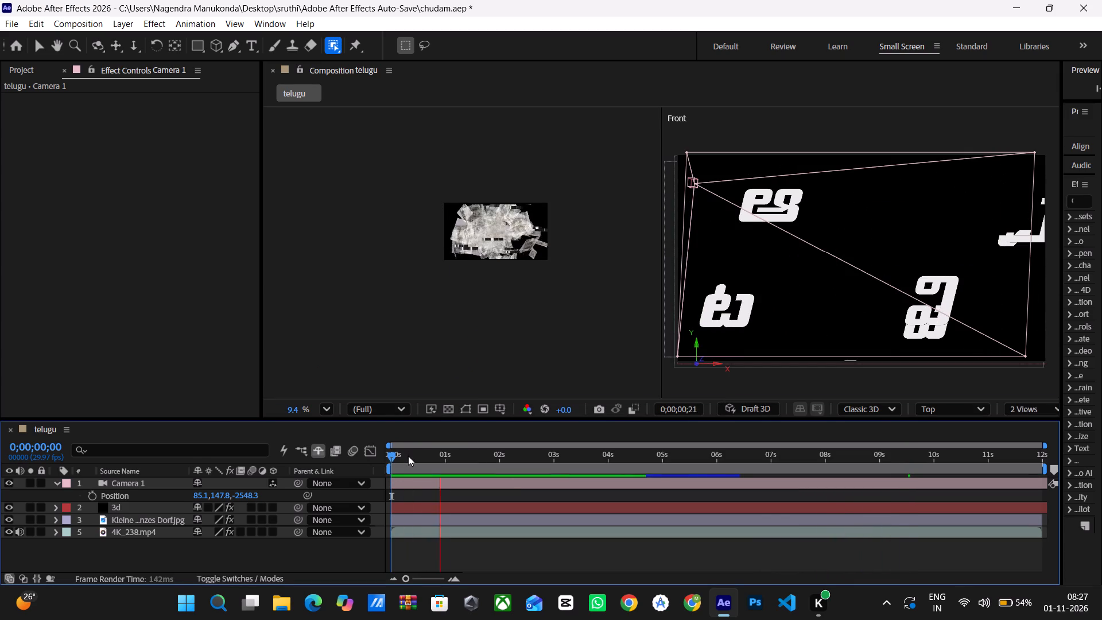
pyautogui.click(390, 461)
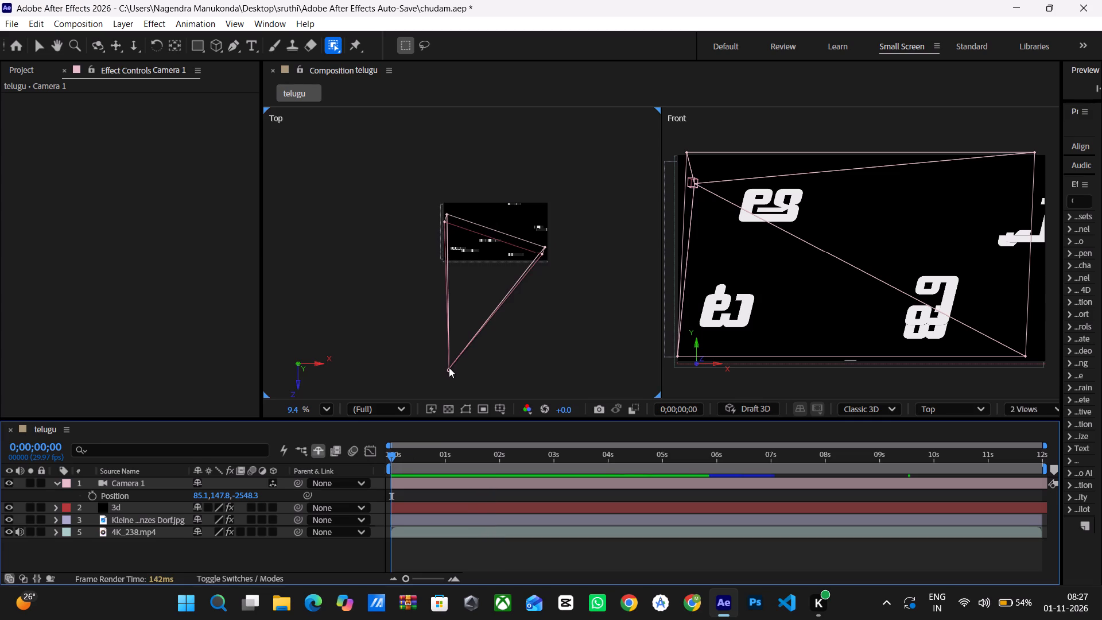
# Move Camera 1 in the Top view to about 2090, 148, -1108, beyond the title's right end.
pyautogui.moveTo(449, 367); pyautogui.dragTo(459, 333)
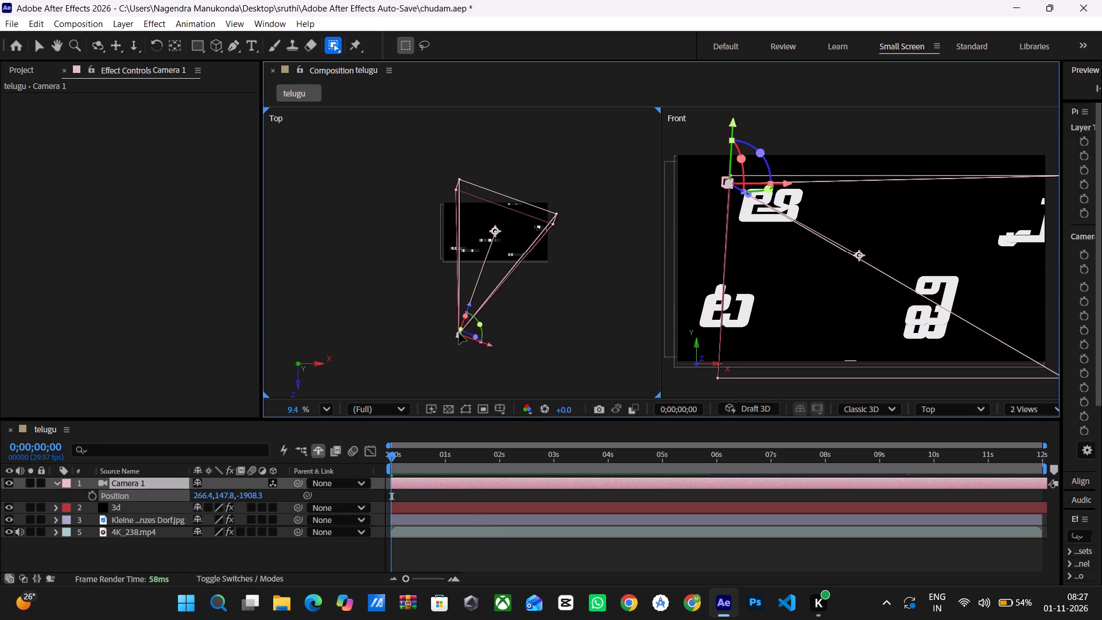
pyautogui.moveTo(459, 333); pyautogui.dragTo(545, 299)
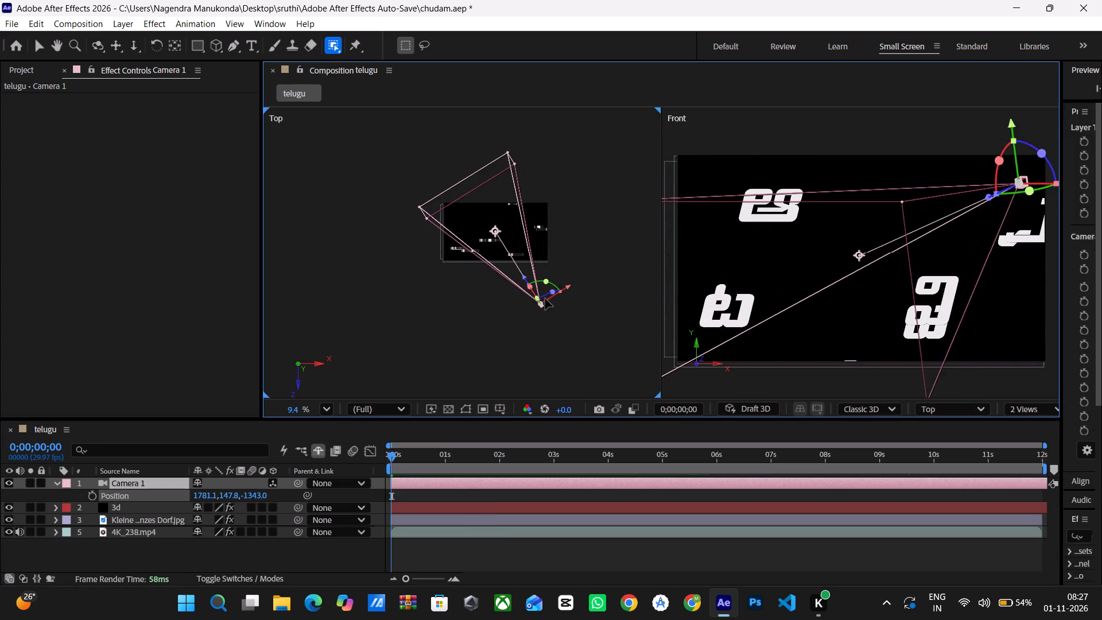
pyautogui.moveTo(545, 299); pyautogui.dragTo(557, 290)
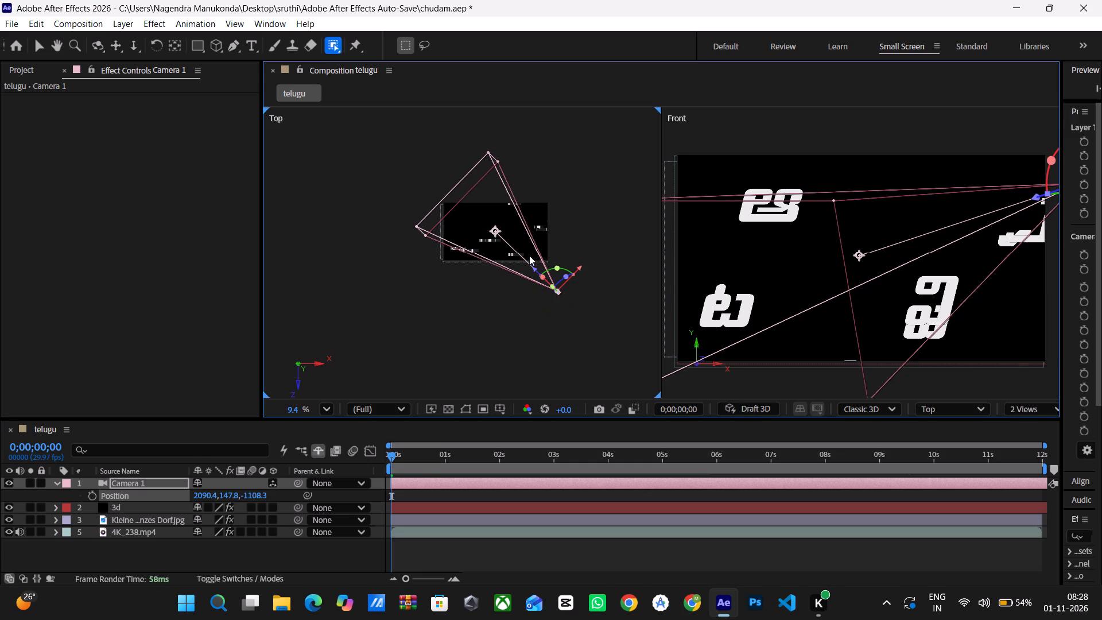
# Shift Camera 1's point of interest in the Top view slightly left of centre and towards the camera.
pyautogui.moveTo(497, 228); pyautogui.dragTo(497, 231)
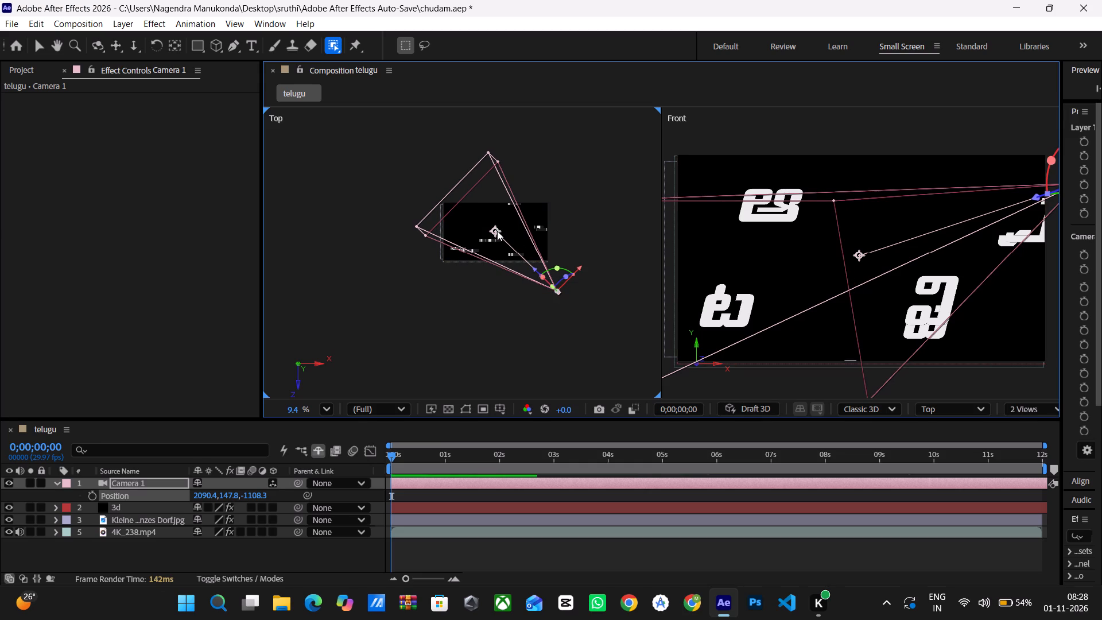
pyautogui.moveTo(497, 231); pyautogui.dragTo(479, 232)
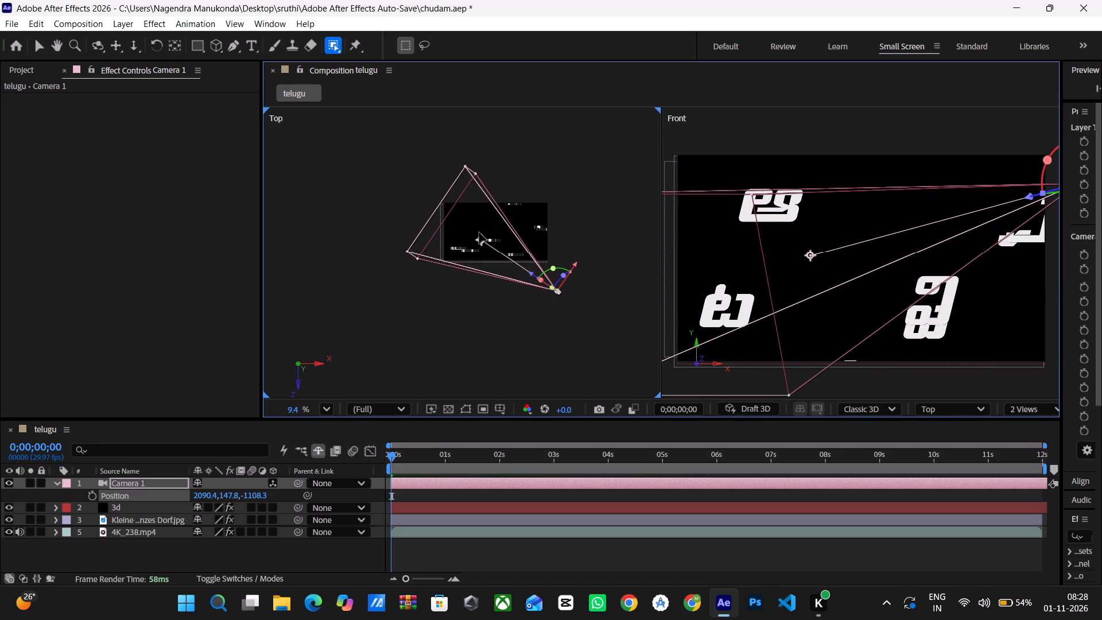
pyautogui.moveTo(479, 232); pyautogui.dragTo(470, 207)
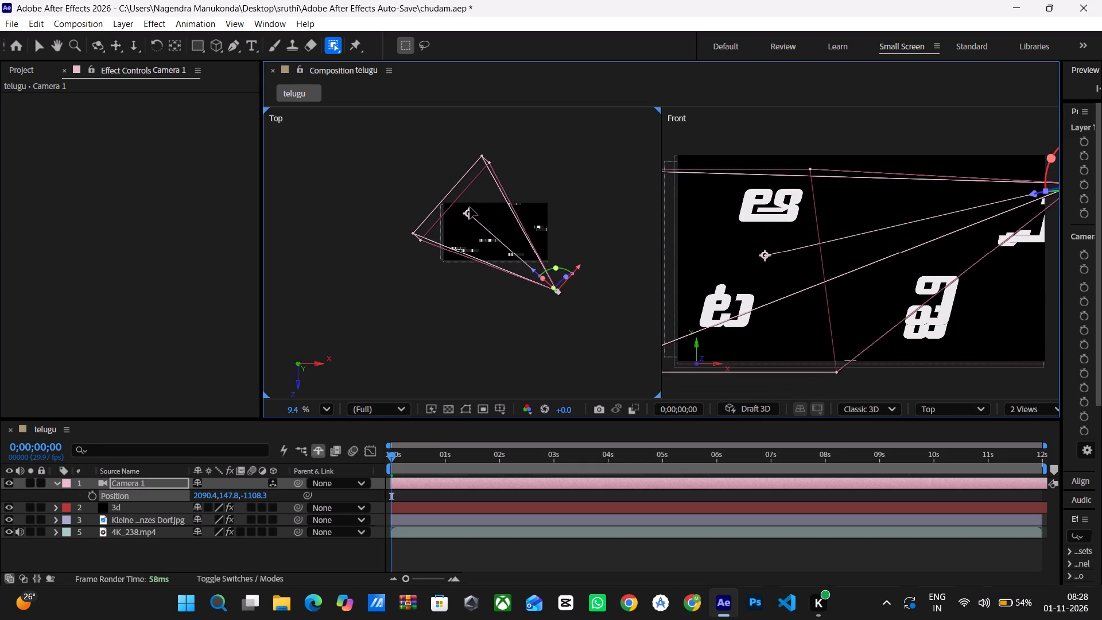
pyautogui.moveTo(470, 207); pyautogui.dragTo(466, 227)
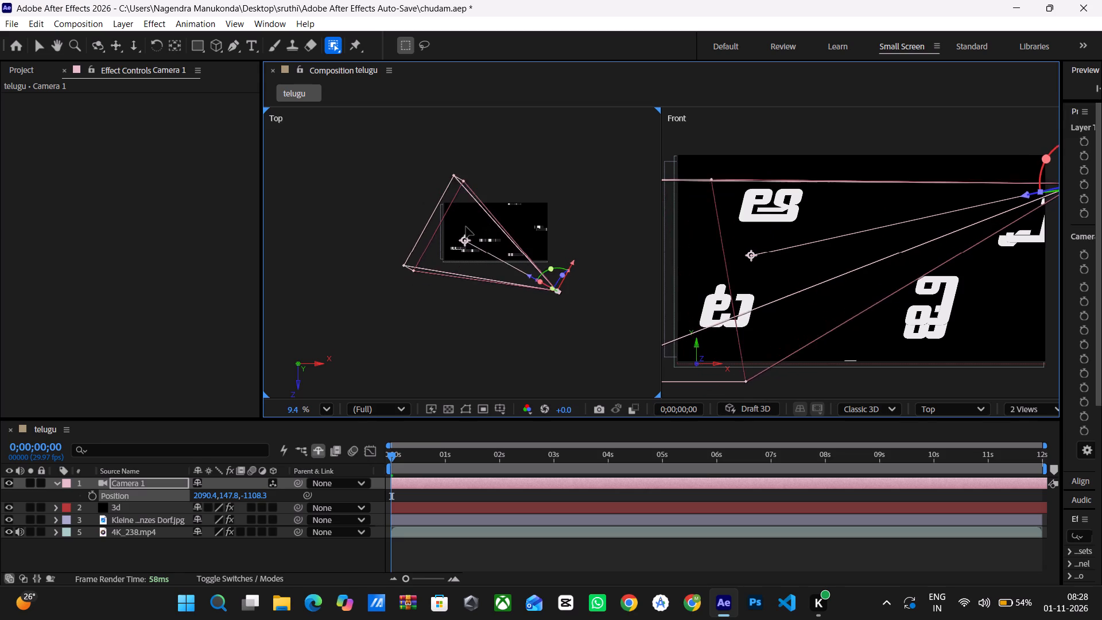
pyautogui.moveTo(466, 227); pyautogui.dragTo(456, 243)
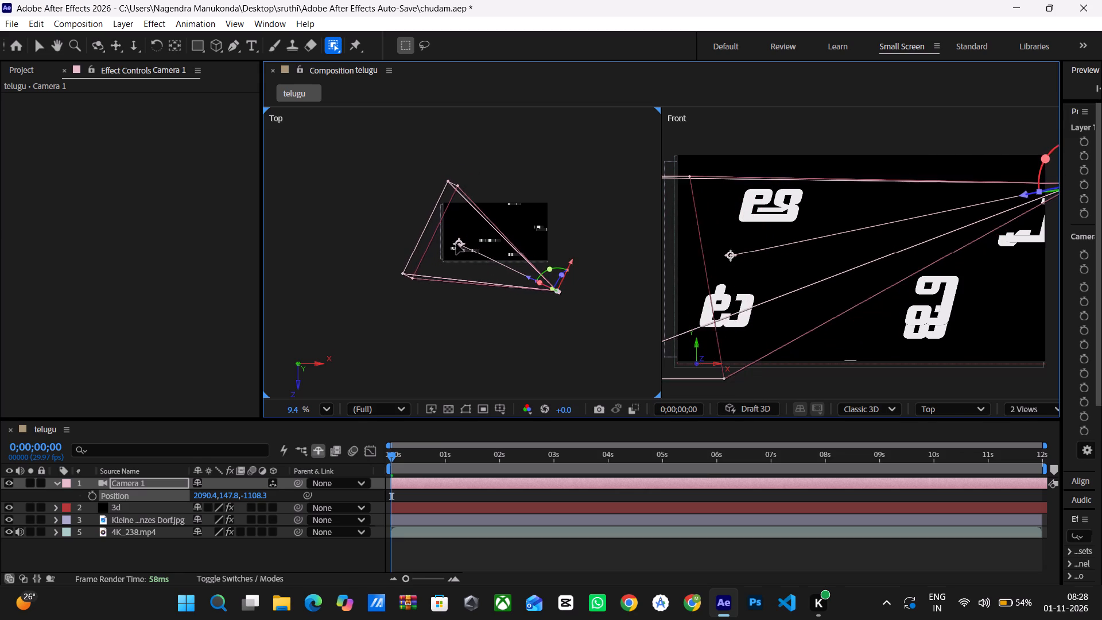
pyautogui.moveTo(456, 243); pyautogui.dragTo(468, 249)
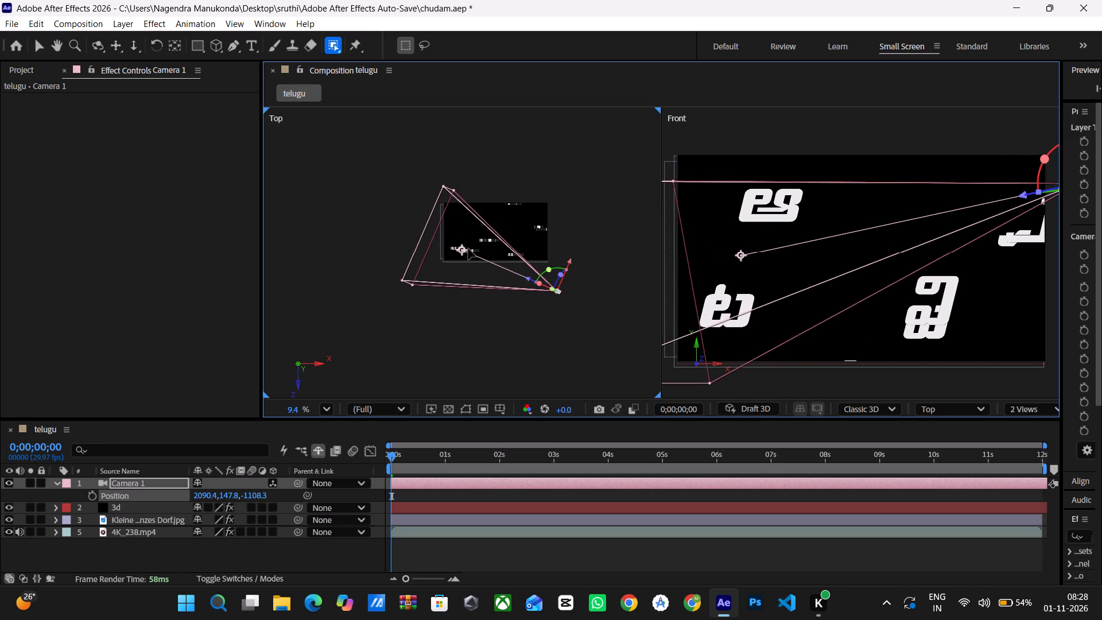
pyautogui.moveTo(468, 249); pyautogui.dragTo(484, 241)
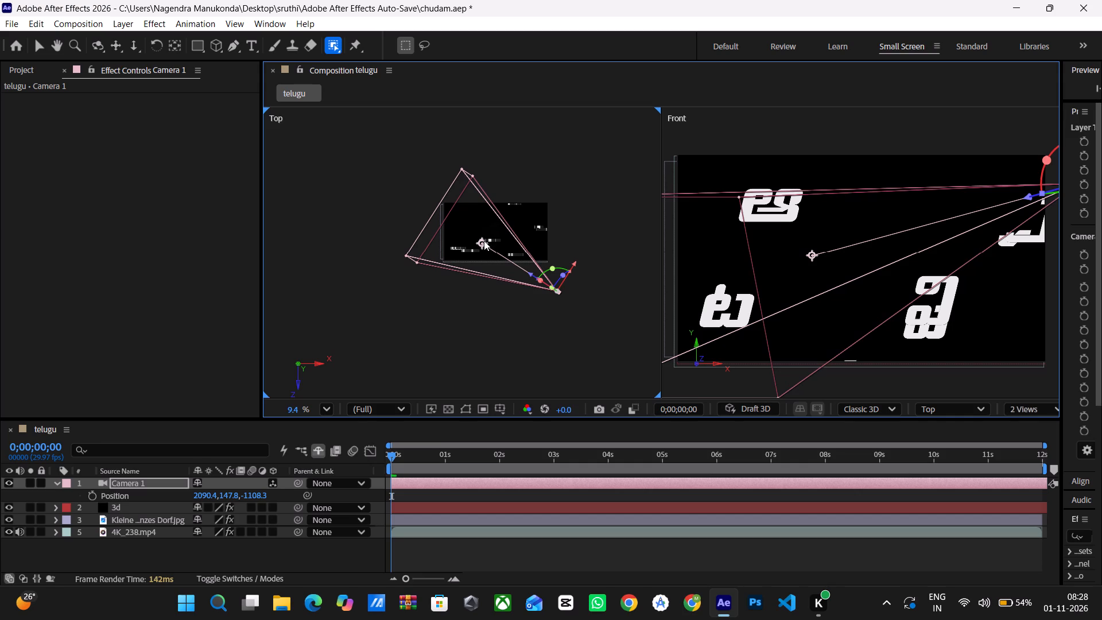
# Reposition Camera 1 in the Top view, trying several angles and ending close in front of the title at about 896, 148, -927.
pyautogui.click(554, 287)
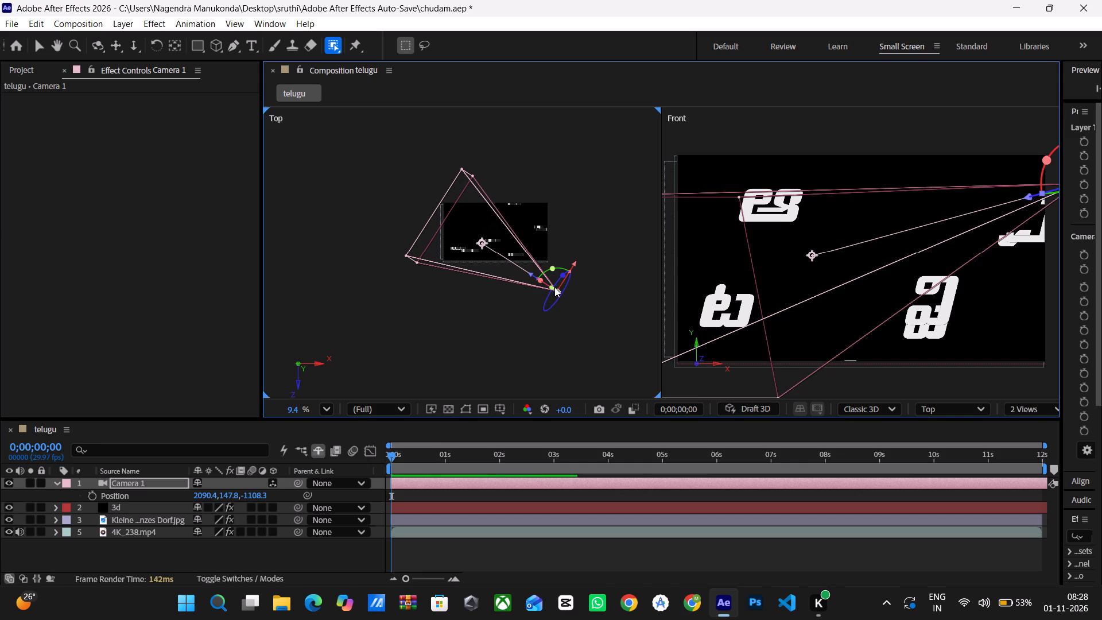
pyautogui.moveTo(560, 293); pyautogui.dragTo(550, 284)
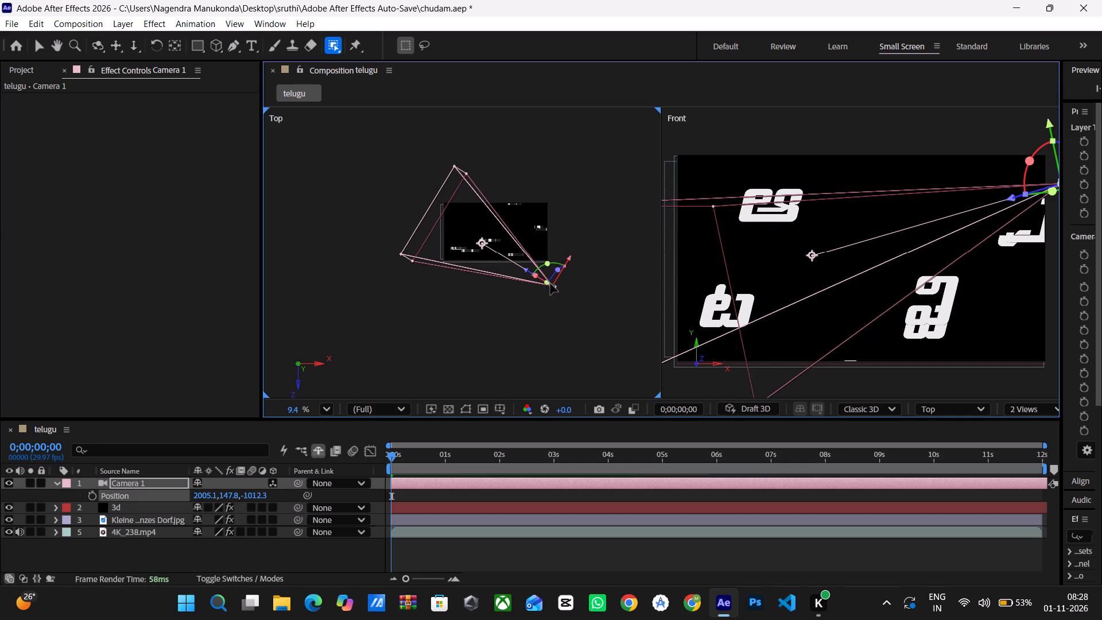
pyautogui.moveTo(550, 284); pyautogui.dragTo(530, 280)
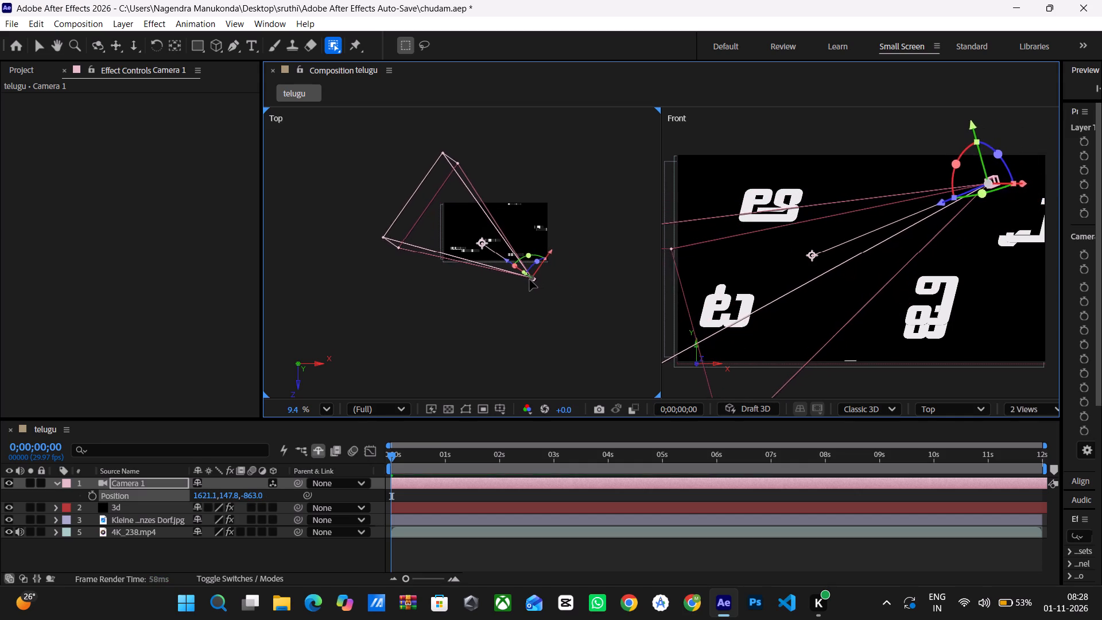
pyautogui.moveTo(530, 280); pyautogui.dragTo(509, 282)
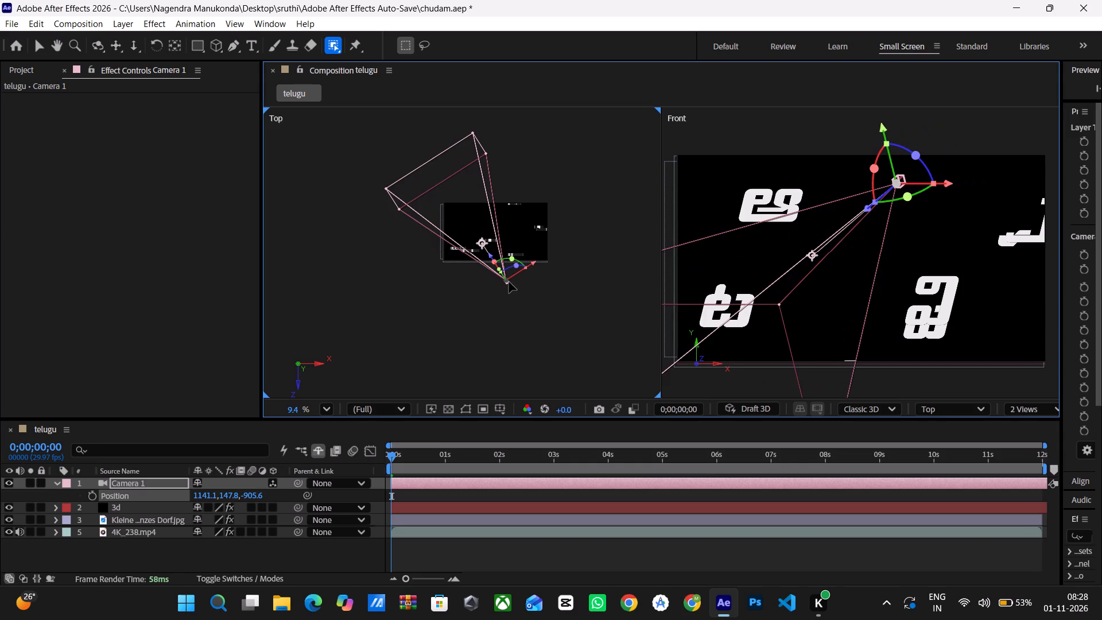
pyautogui.moveTo(509, 282); pyautogui.dragTo(535, 340)
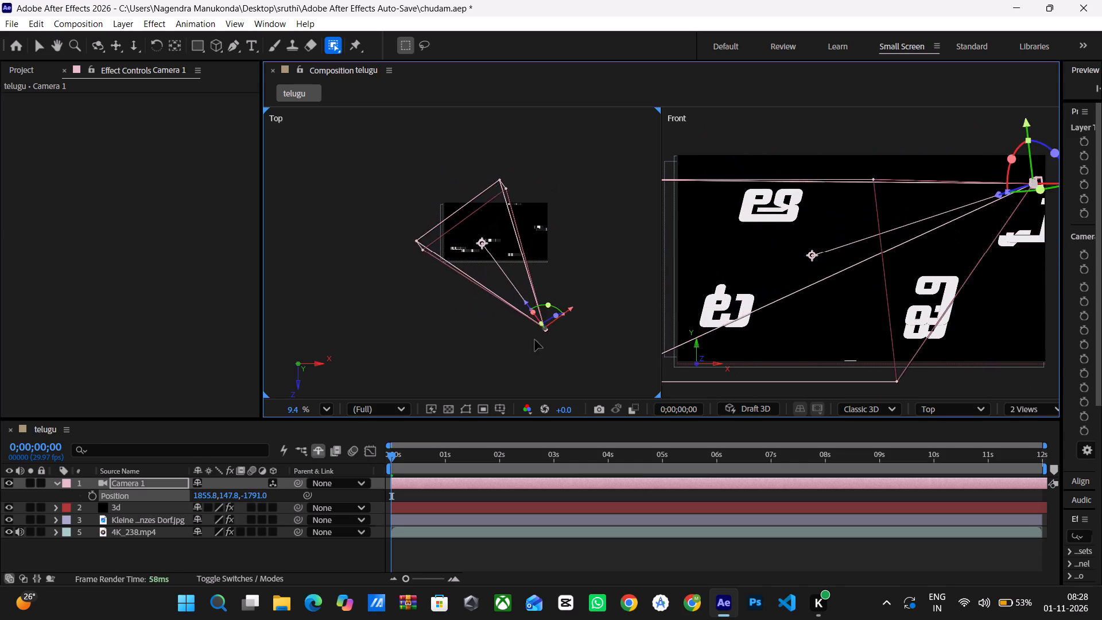
pyautogui.moveTo(535, 340); pyautogui.dragTo(588, 365)
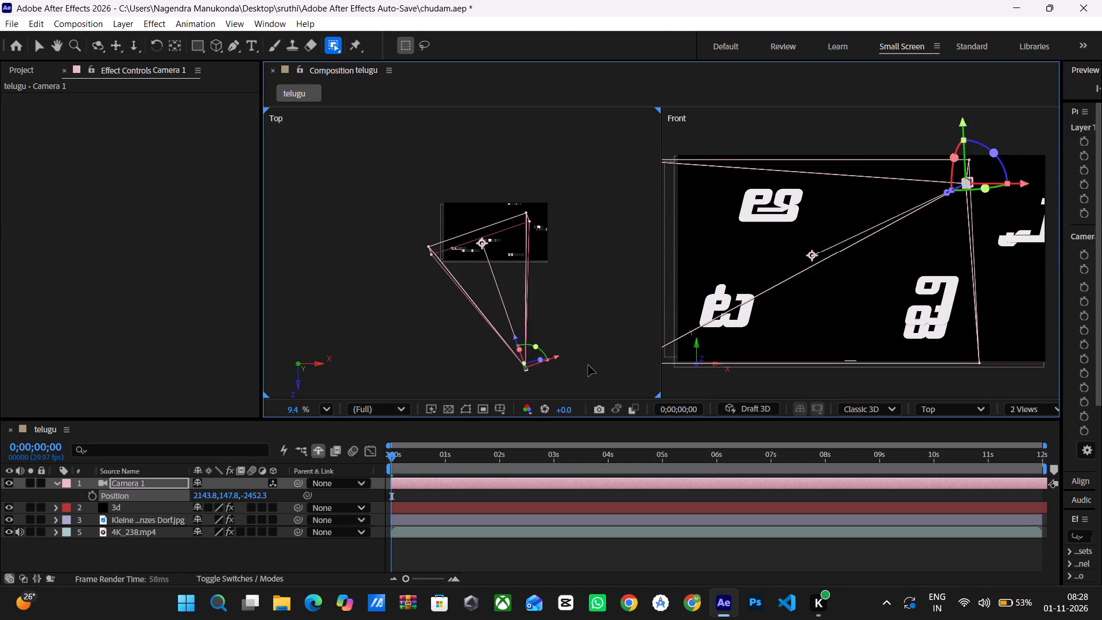
pyautogui.moveTo(588, 365); pyautogui.dragTo(551, 369)
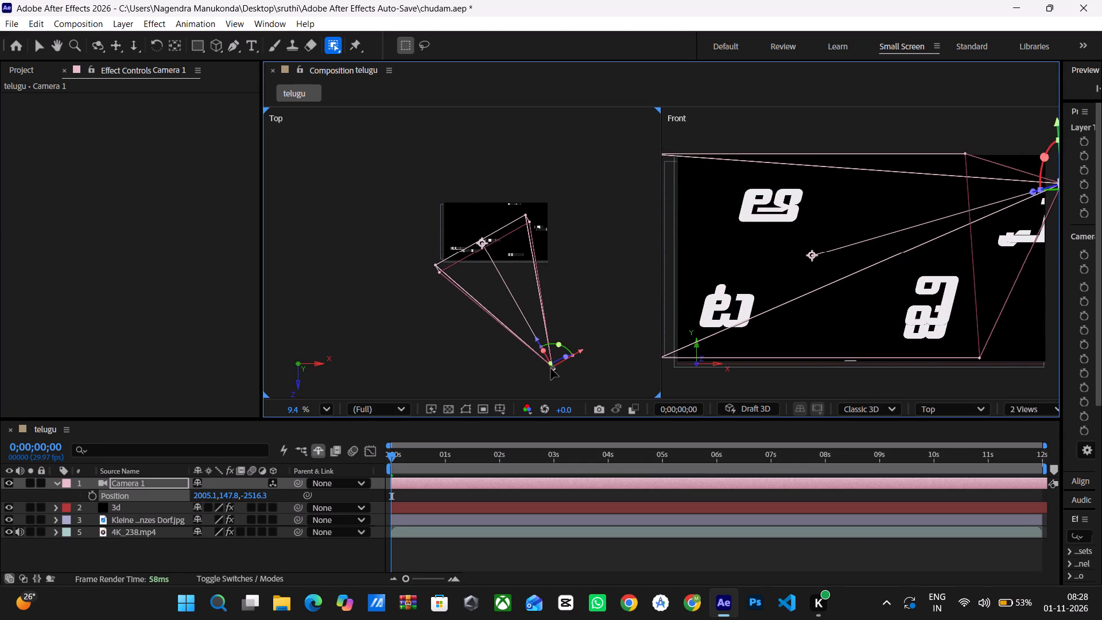
pyautogui.moveTo(551, 369); pyautogui.dragTo(550, 367)
pyautogui.moveTo(549, 366); pyautogui.dragTo(527, 332)
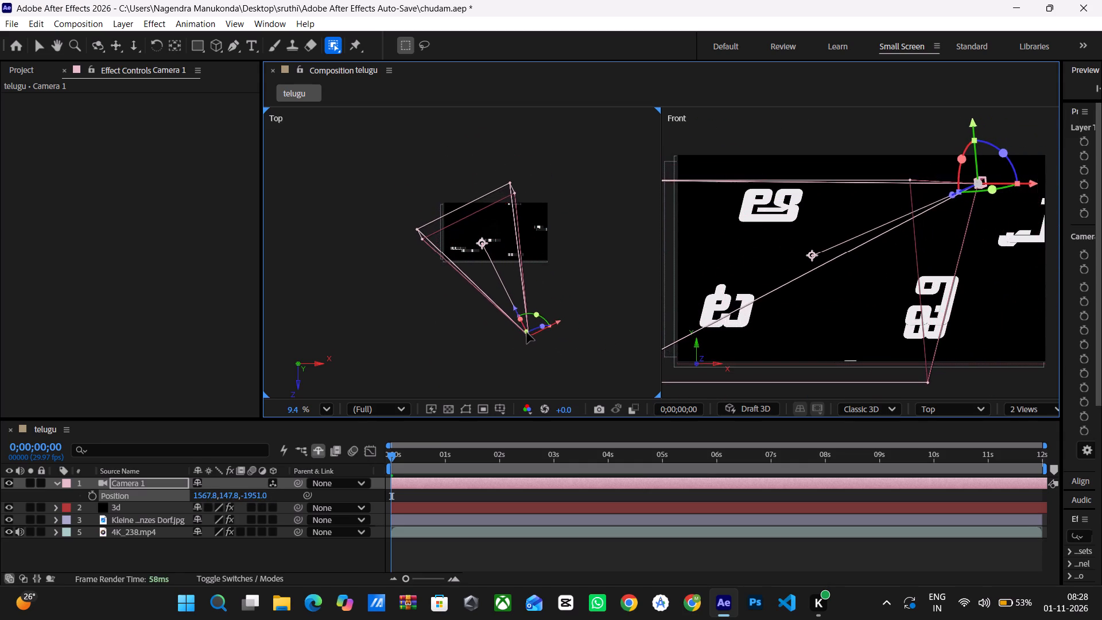
pyautogui.moveTo(527, 332); pyautogui.dragTo(506, 304)
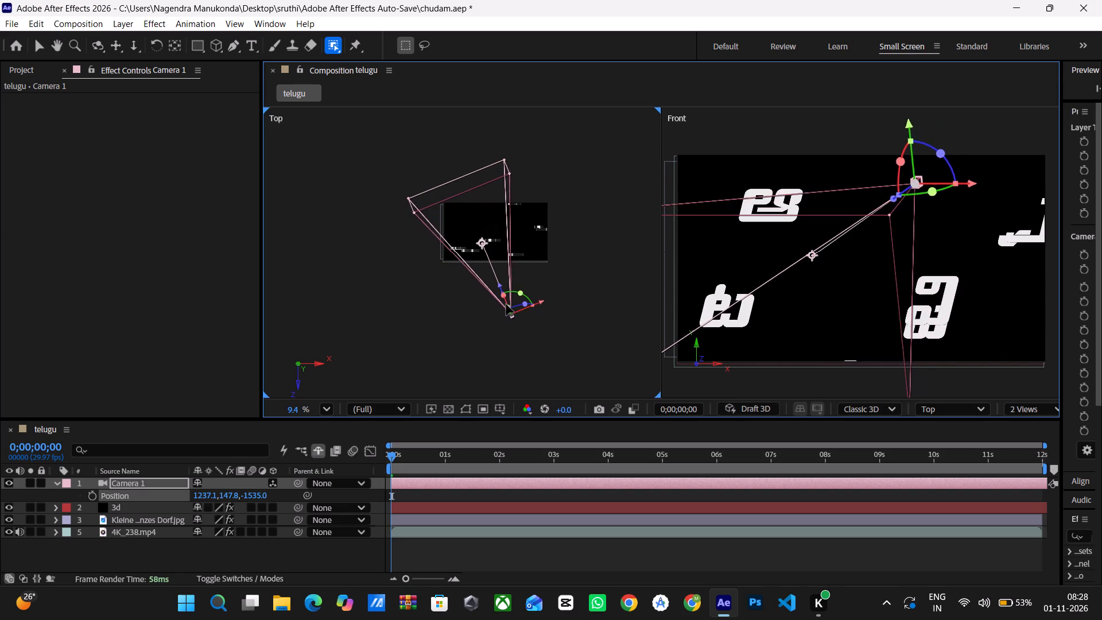
pyautogui.moveTo(506, 304); pyautogui.dragTo(495, 282)
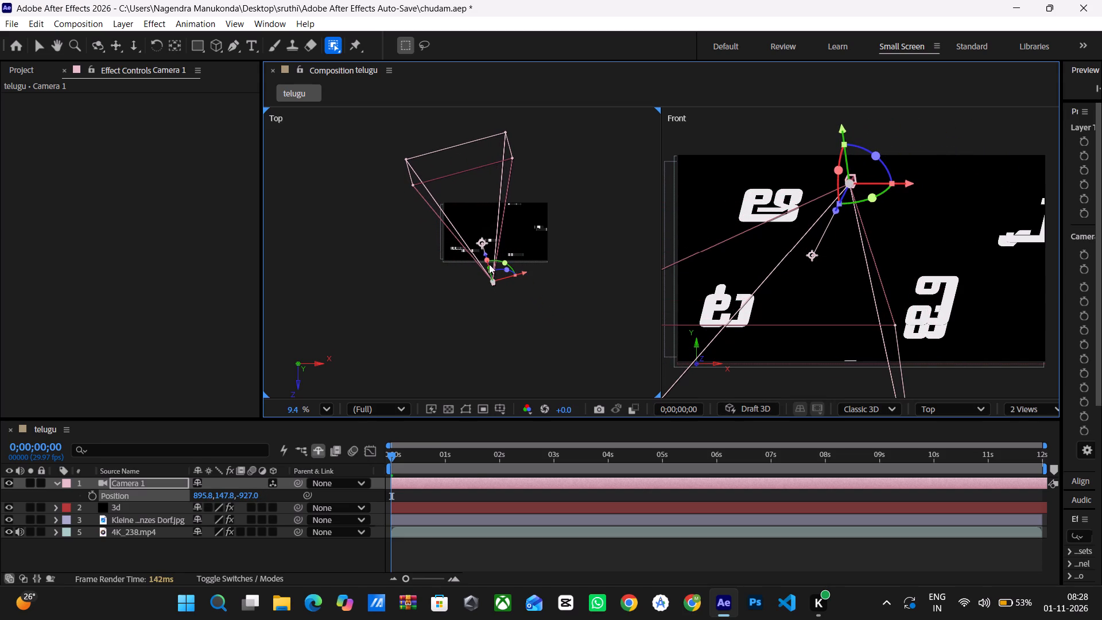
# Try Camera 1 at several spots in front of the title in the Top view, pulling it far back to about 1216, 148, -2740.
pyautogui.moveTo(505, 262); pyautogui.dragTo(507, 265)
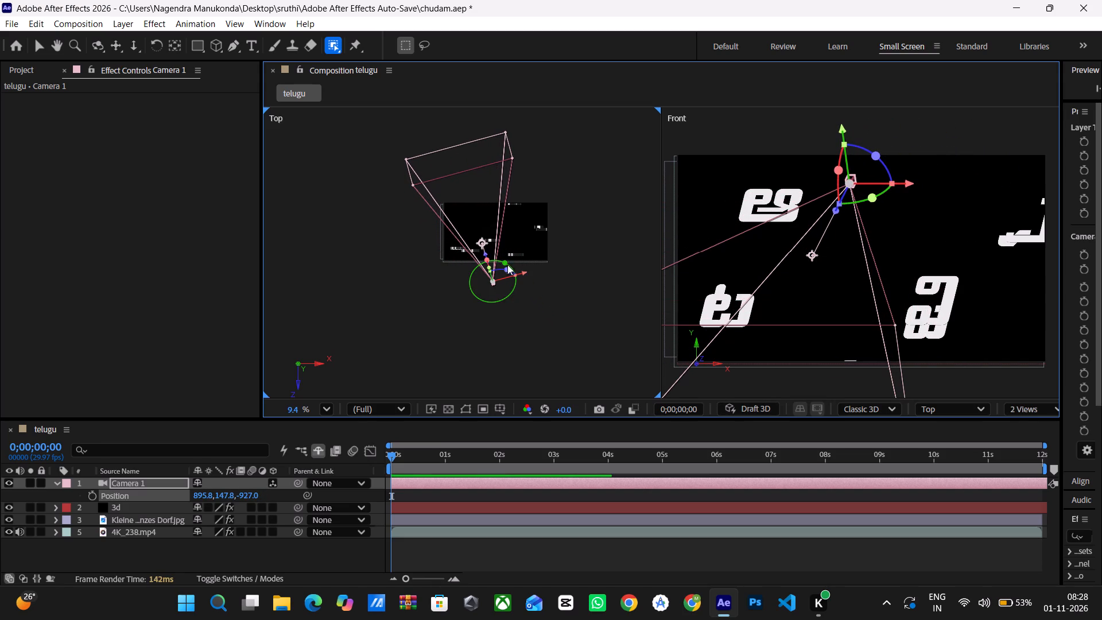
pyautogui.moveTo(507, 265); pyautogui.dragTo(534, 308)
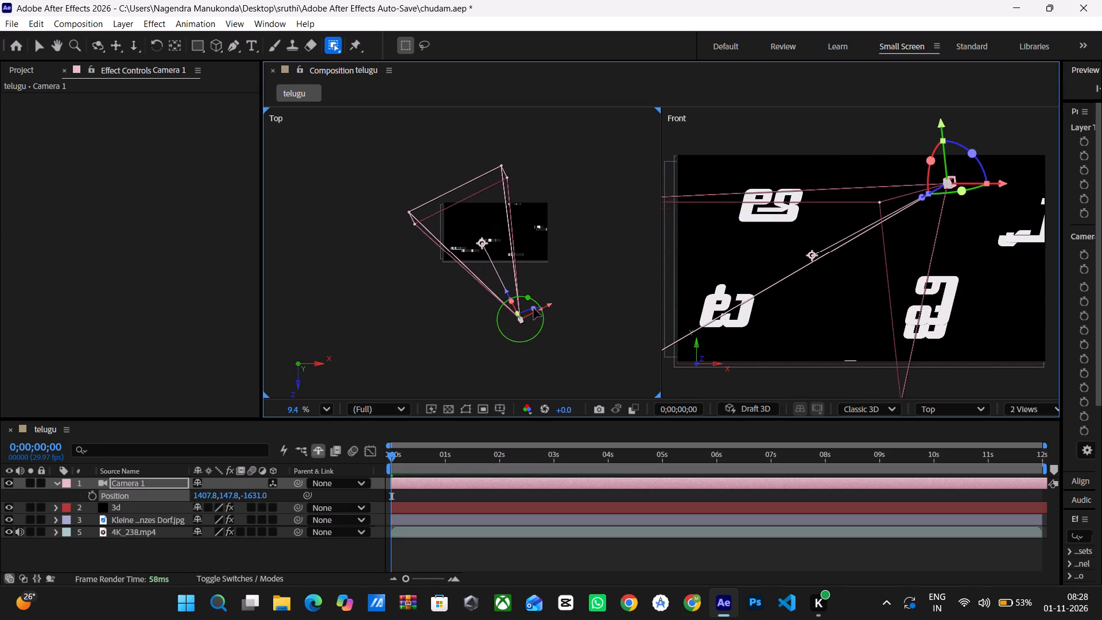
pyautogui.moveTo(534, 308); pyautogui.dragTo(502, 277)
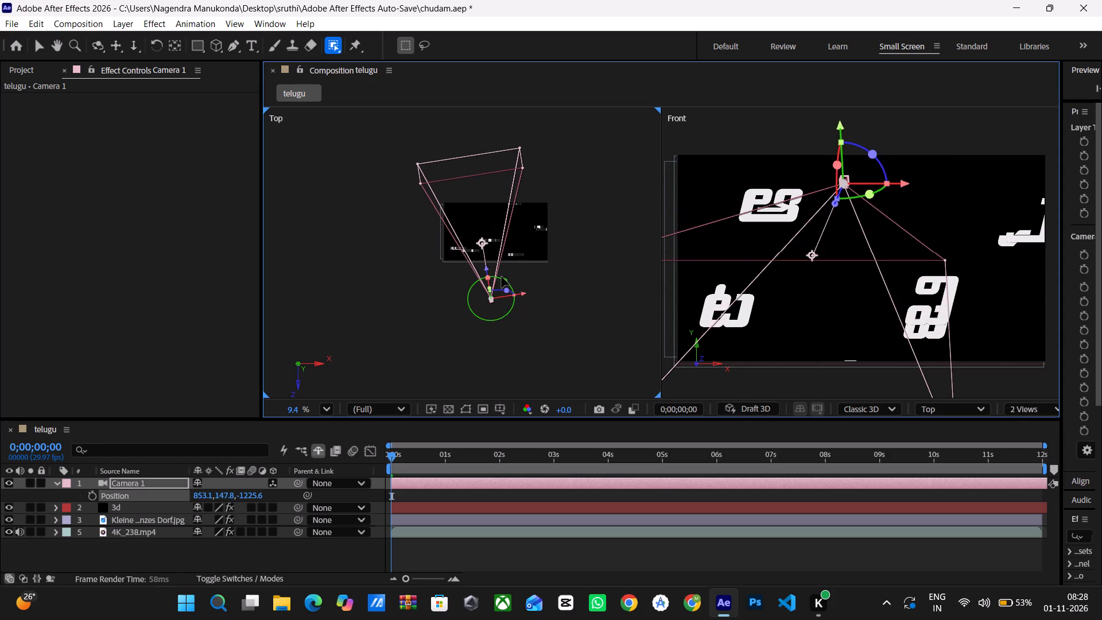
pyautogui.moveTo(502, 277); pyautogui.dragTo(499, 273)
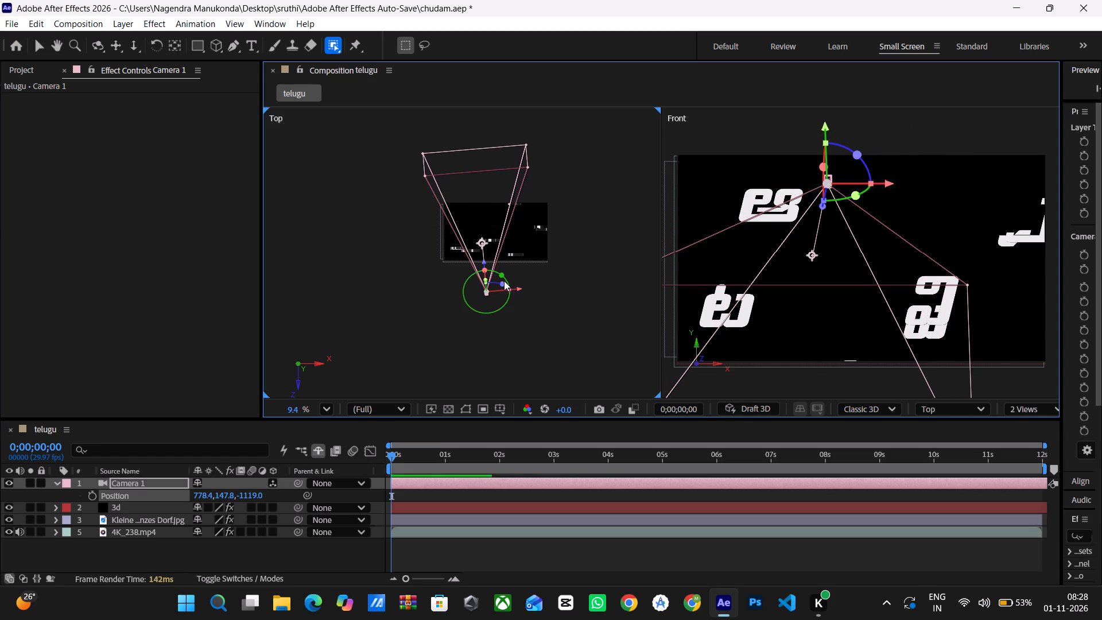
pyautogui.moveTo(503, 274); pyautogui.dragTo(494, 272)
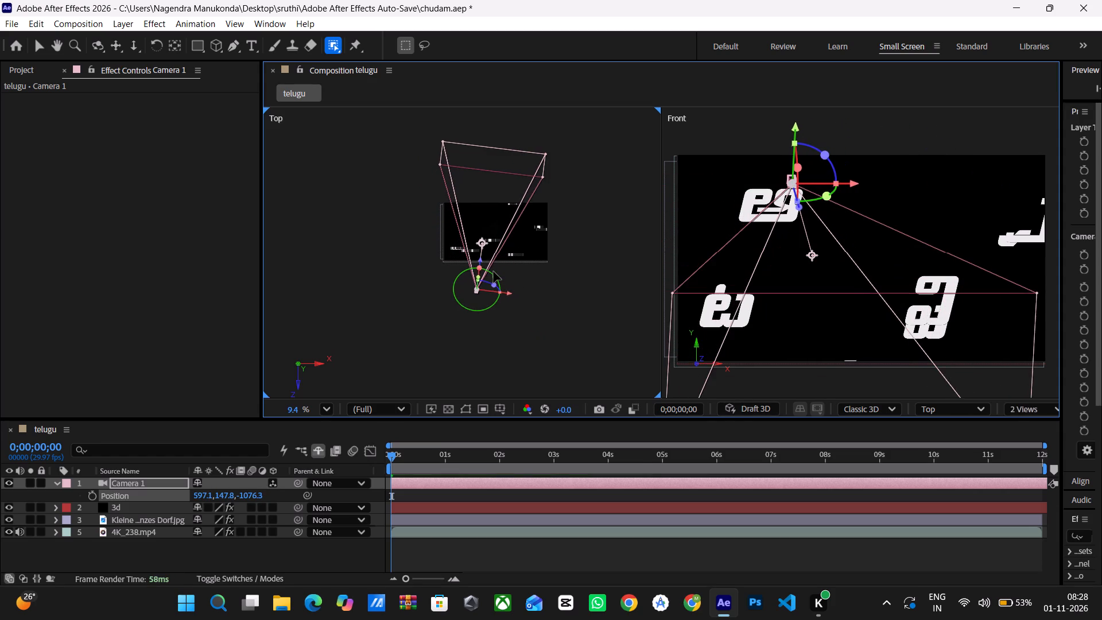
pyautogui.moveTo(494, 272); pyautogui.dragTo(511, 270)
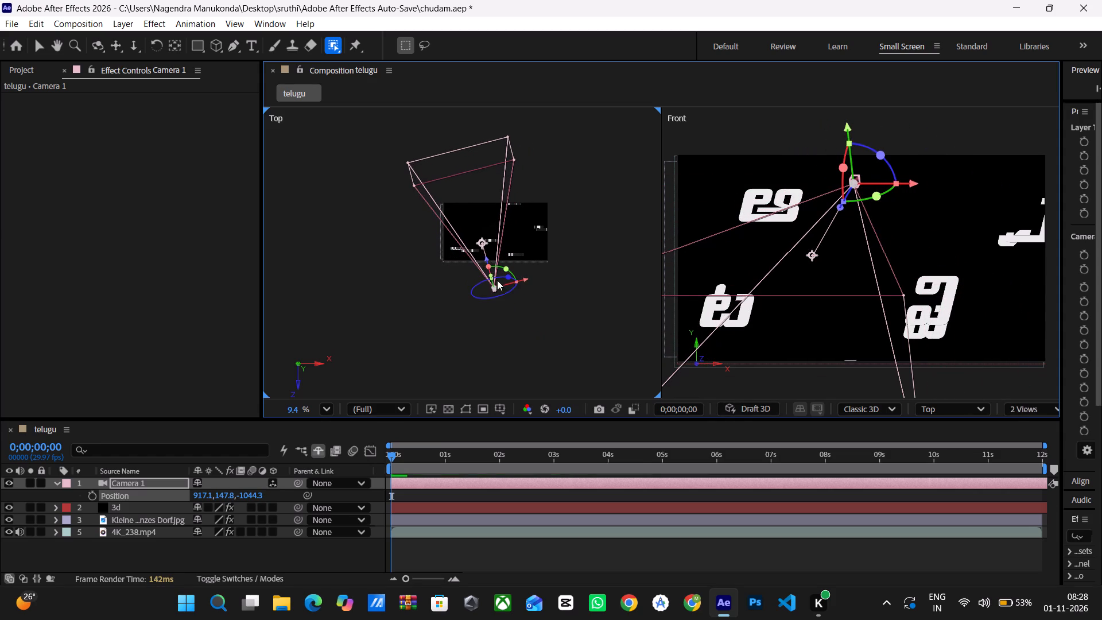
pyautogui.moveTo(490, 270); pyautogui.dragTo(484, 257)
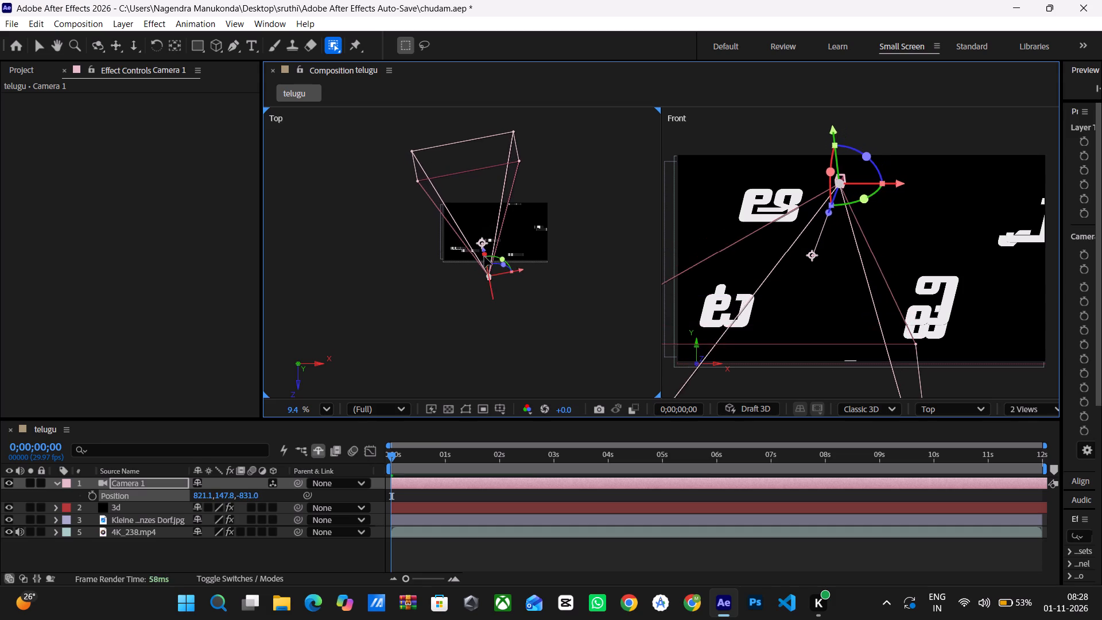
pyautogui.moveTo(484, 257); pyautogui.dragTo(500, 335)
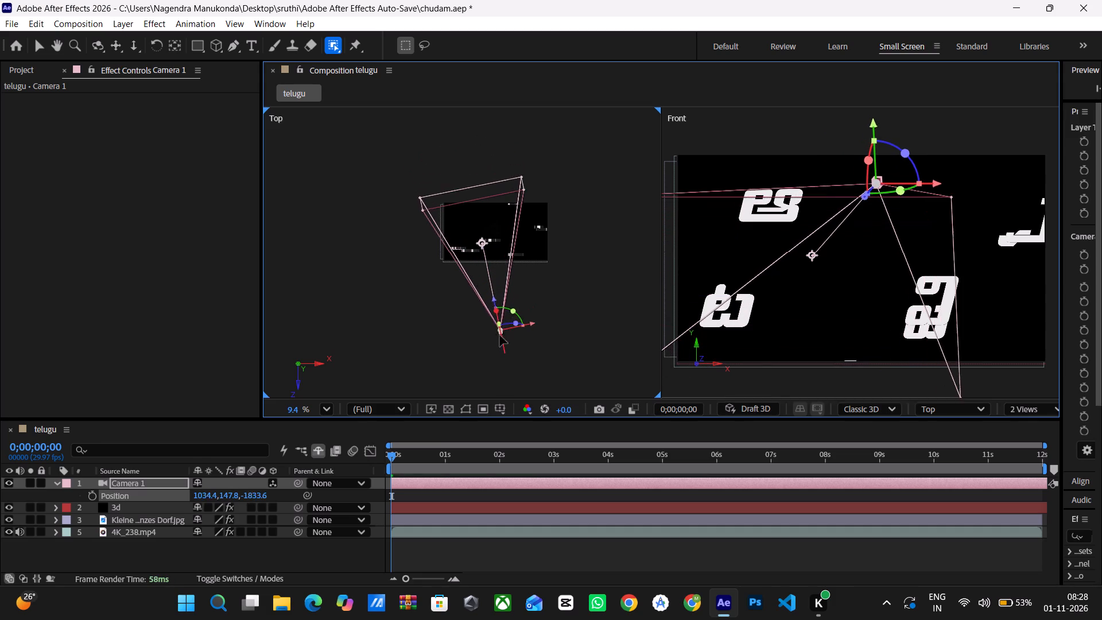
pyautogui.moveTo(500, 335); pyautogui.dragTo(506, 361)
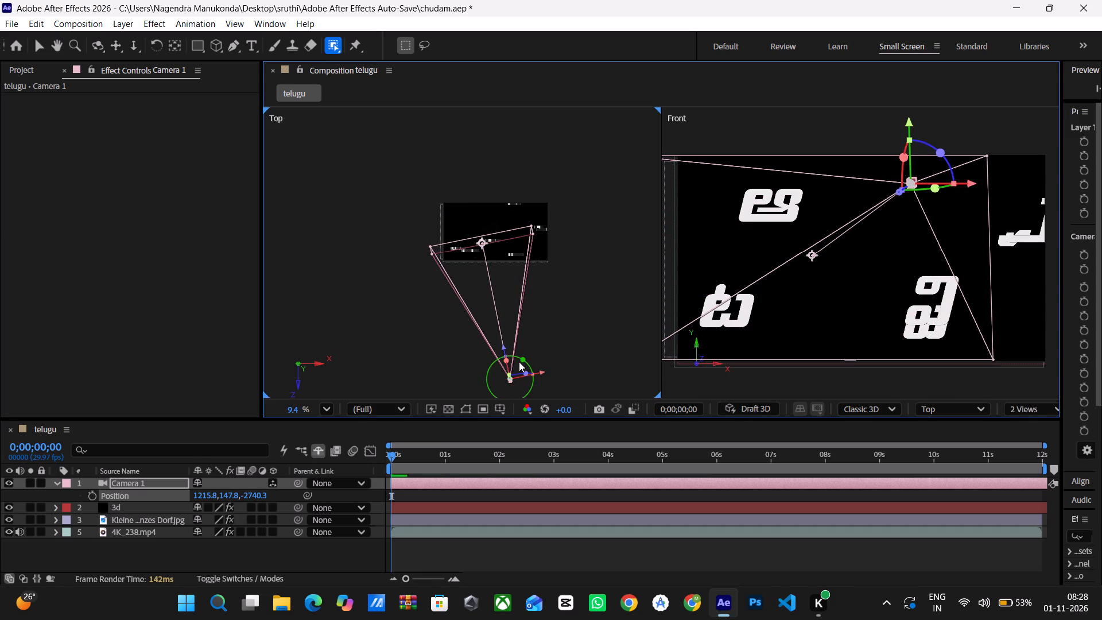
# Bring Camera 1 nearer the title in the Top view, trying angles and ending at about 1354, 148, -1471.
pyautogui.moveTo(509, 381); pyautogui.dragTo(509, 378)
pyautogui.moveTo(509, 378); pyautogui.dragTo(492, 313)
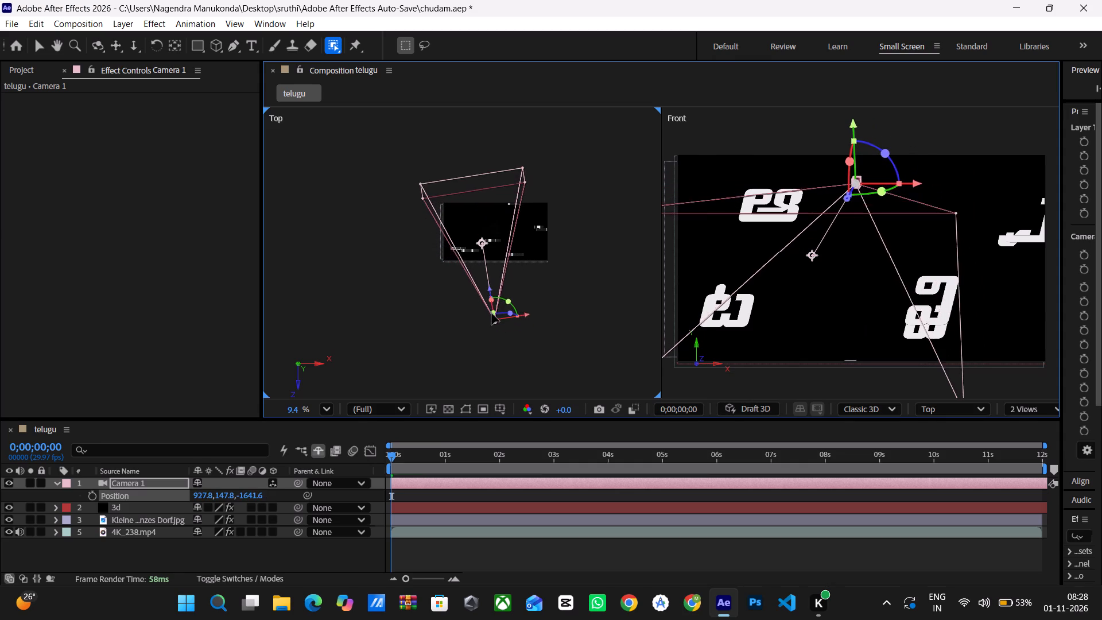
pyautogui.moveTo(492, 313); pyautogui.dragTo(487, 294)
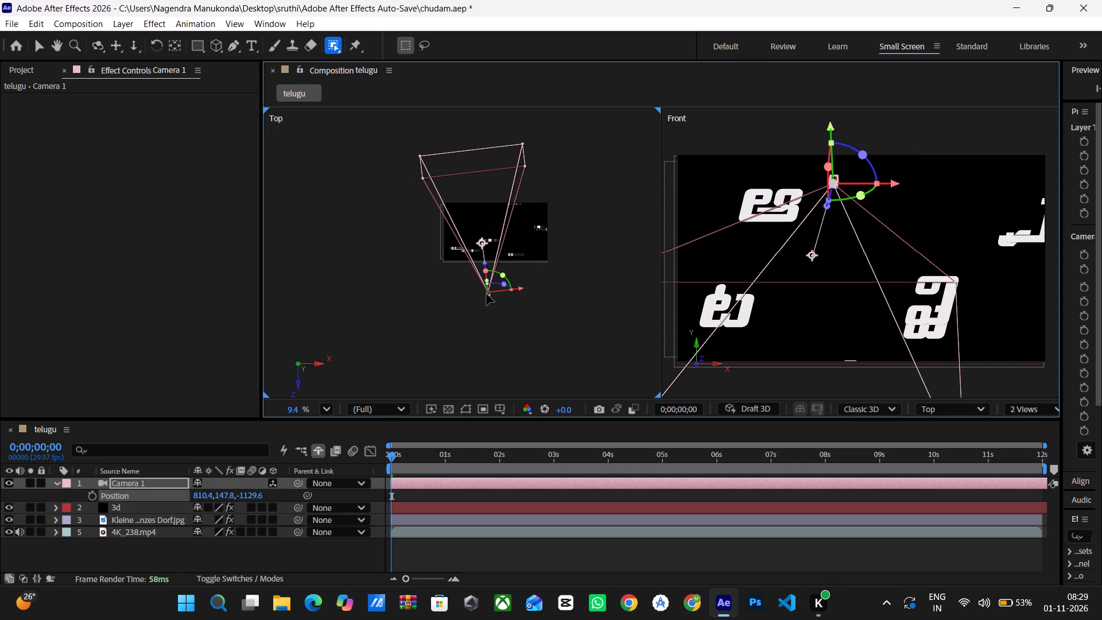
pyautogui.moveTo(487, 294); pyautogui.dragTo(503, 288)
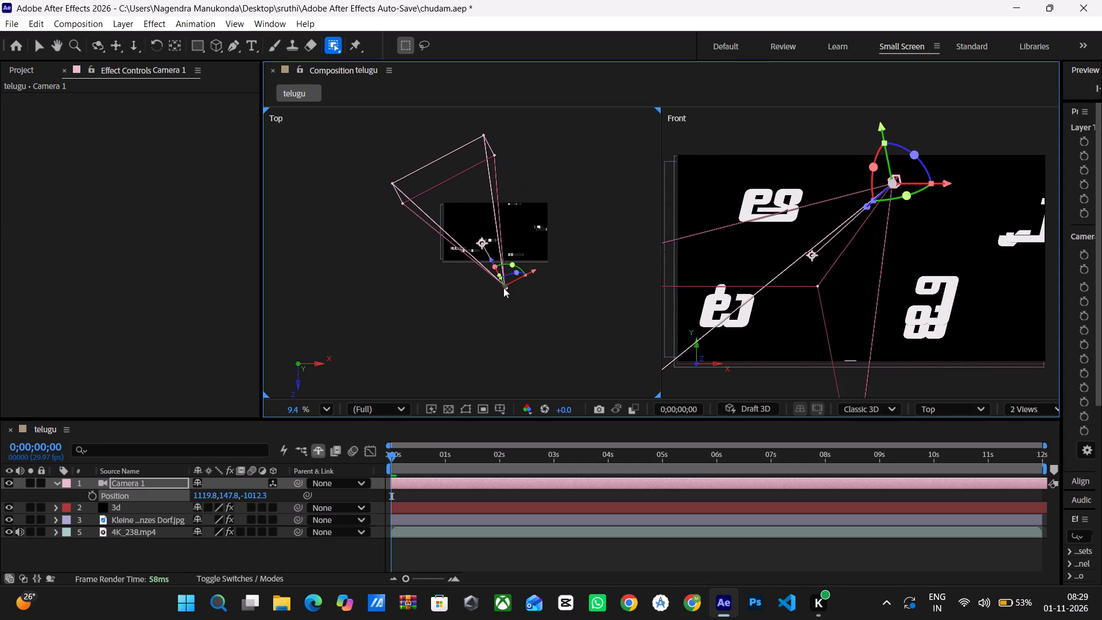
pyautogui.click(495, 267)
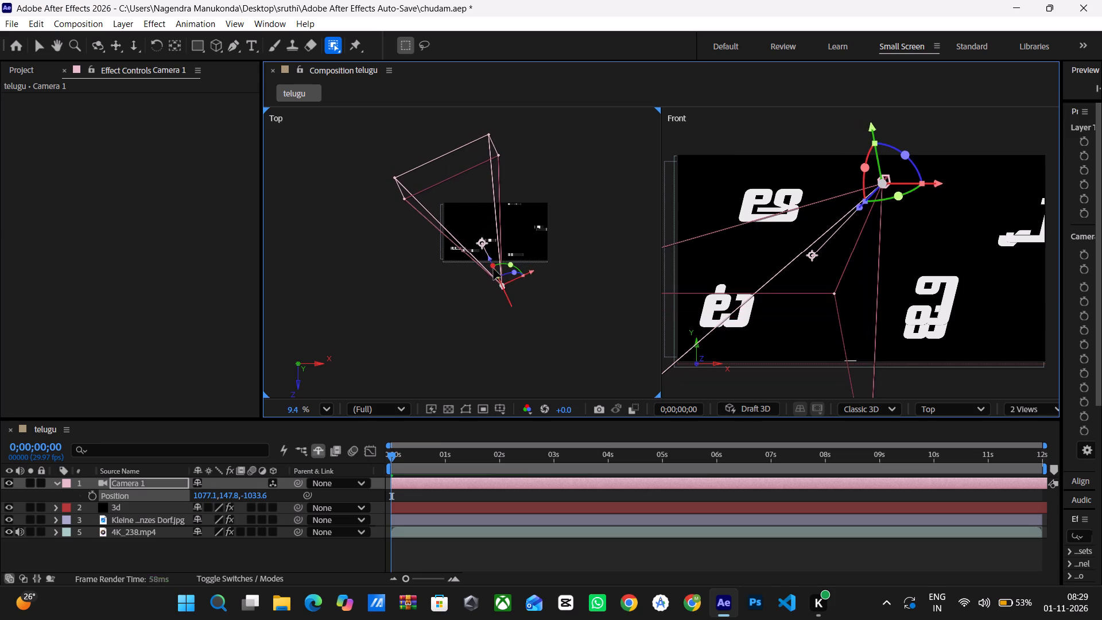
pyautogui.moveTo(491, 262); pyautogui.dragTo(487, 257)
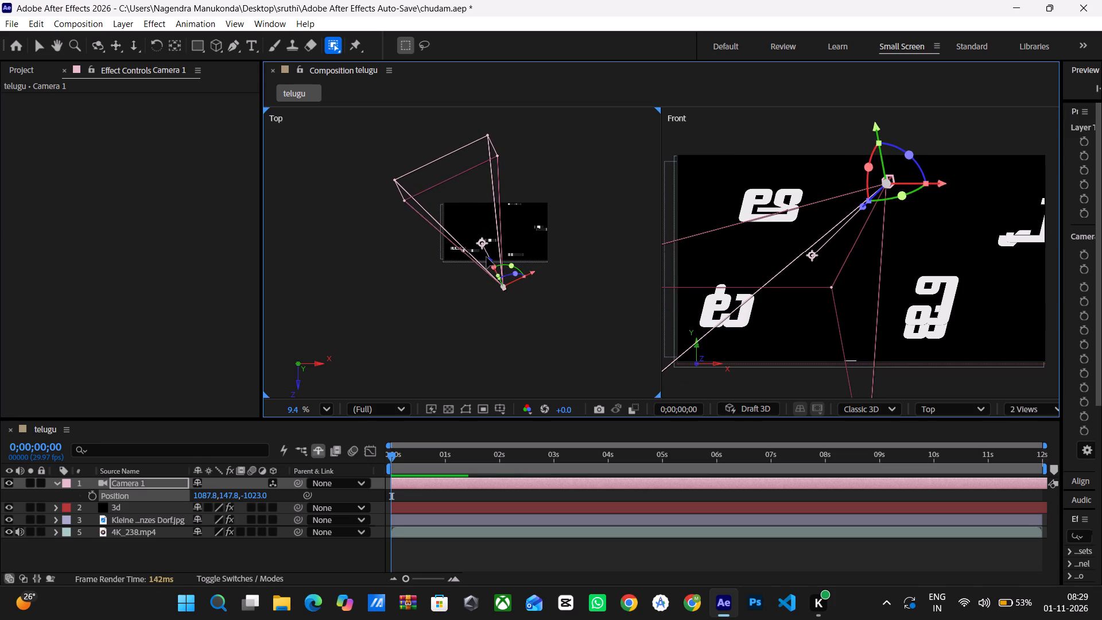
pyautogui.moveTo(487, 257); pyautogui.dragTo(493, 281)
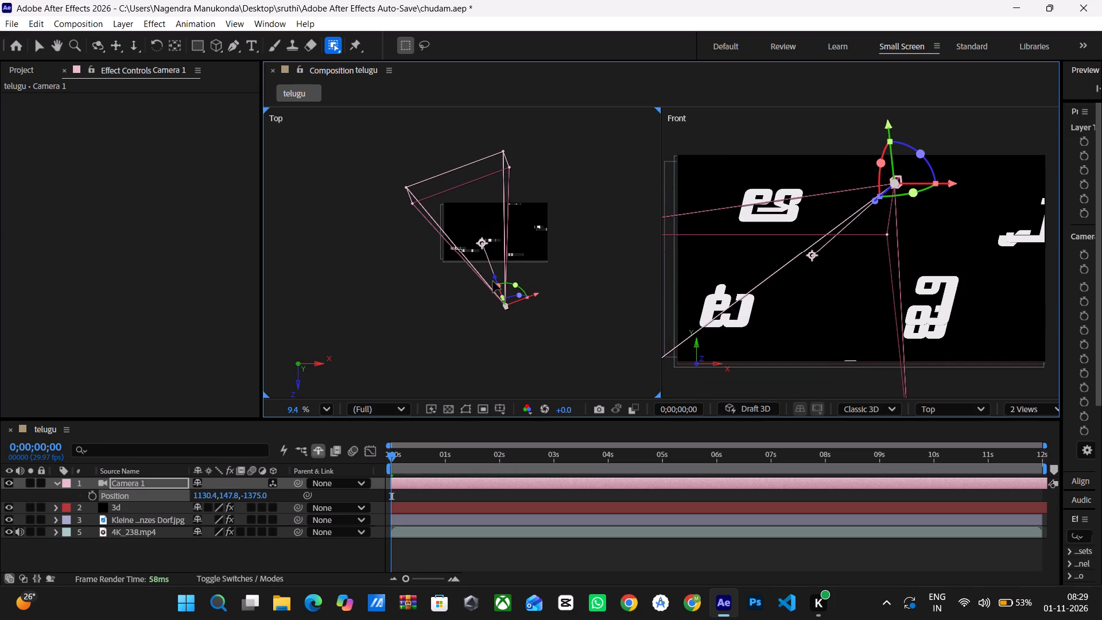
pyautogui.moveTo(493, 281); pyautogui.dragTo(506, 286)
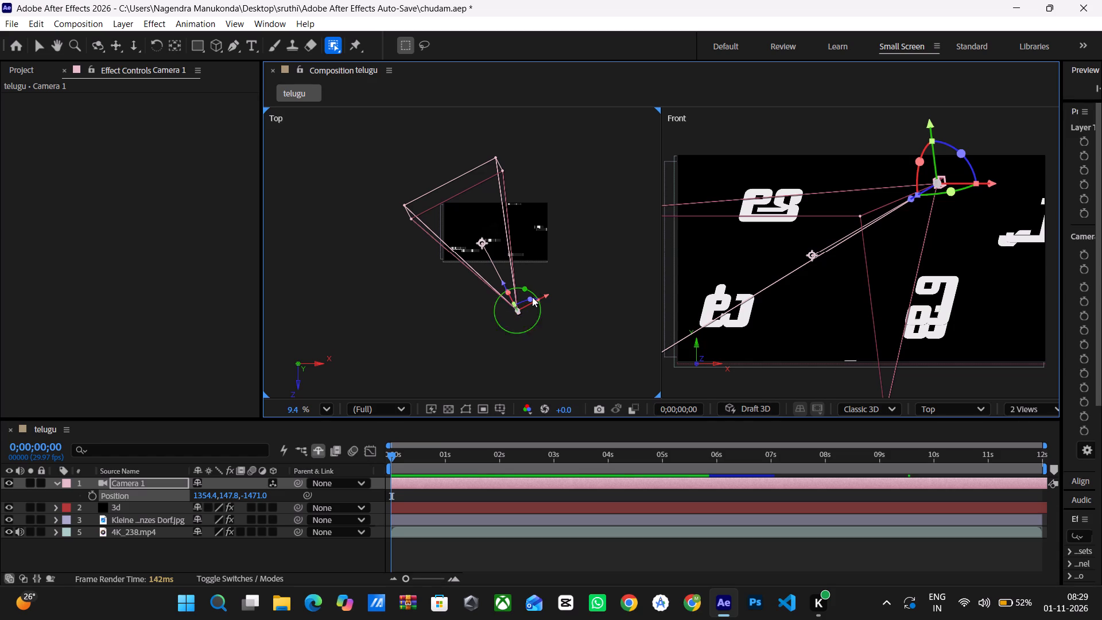
# Reposition Camera 1 in the Top view, testing near and far placements and ending close to the title at about 960, 148, -788.
pyautogui.moveTo(527, 288); pyautogui.dragTo(518, 265)
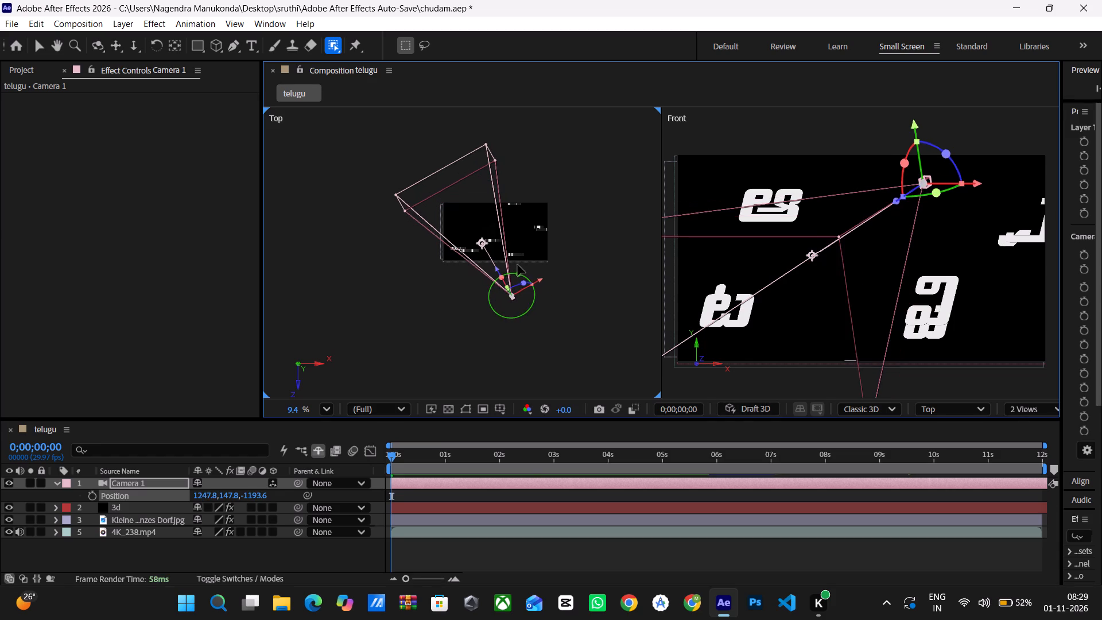
pyautogui.moveTo(518, 265); pyautogui.dragTo(509, 242)
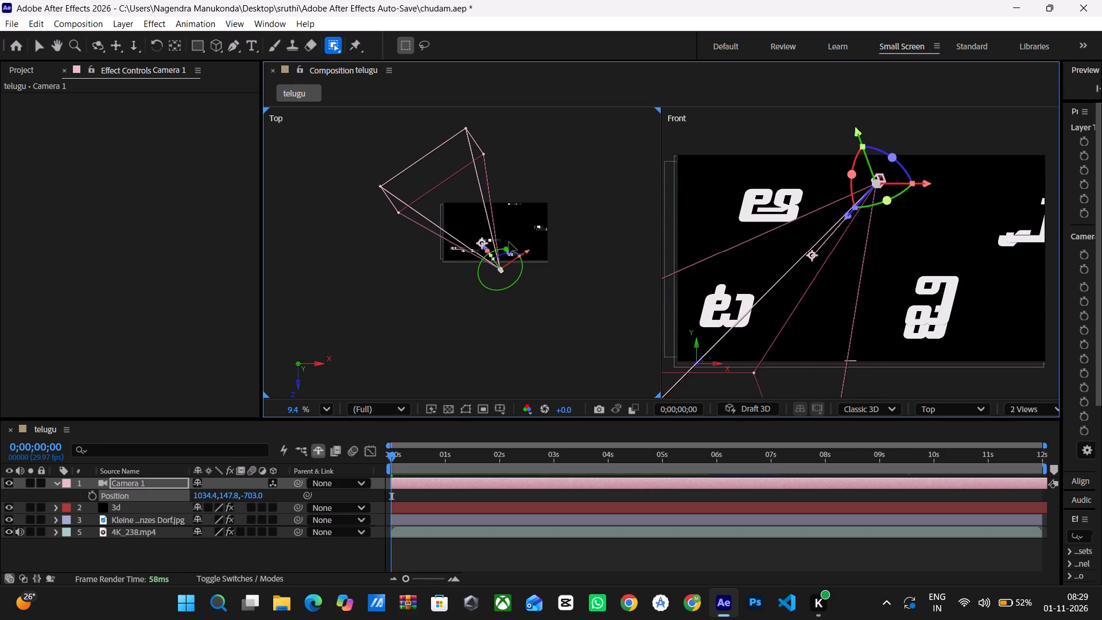
pyautogui.moveTo(509, 242); pyautogui.dragTo(502, 251)
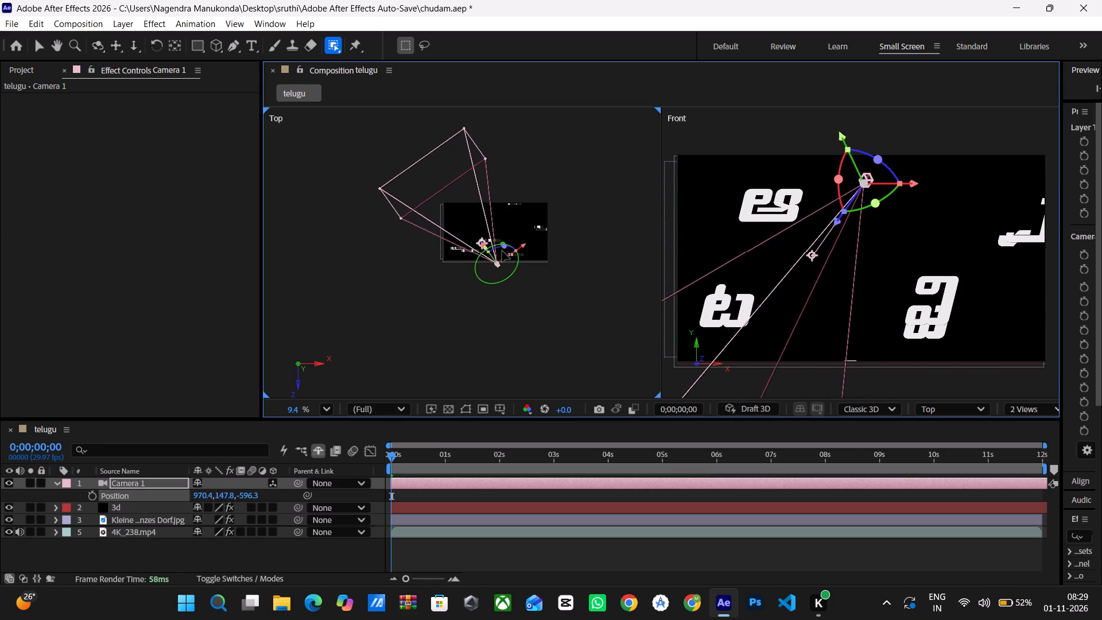
pyautogui.moveTo(502, 251); pyautogui.dragTo(487, 304)
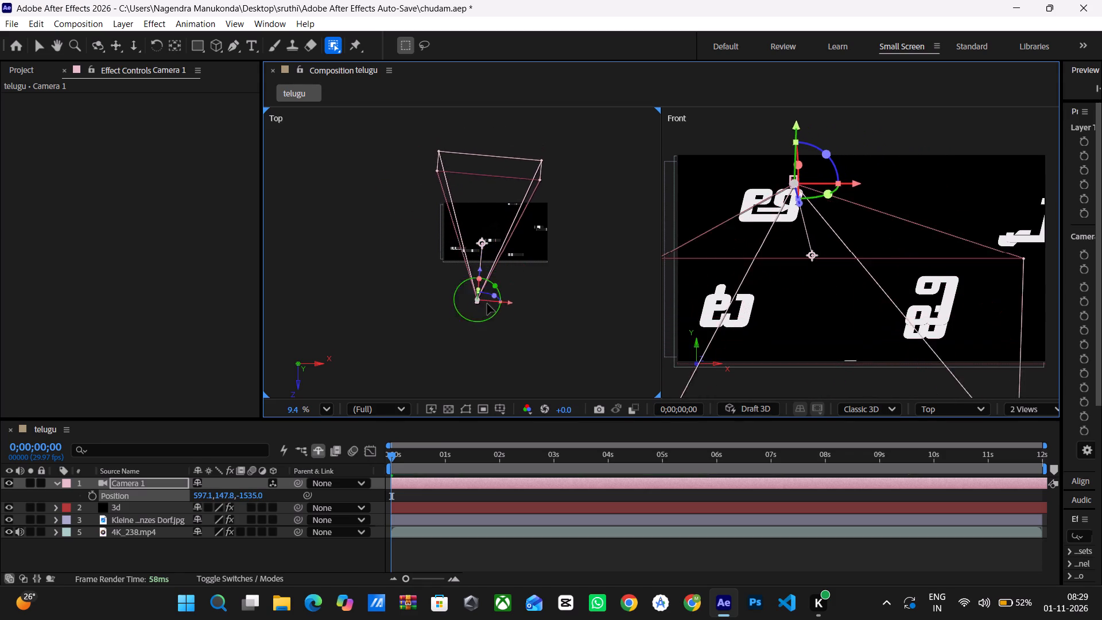
pyautogui.moveTo(487, 304); pyautogui.dragTo(548, 350)
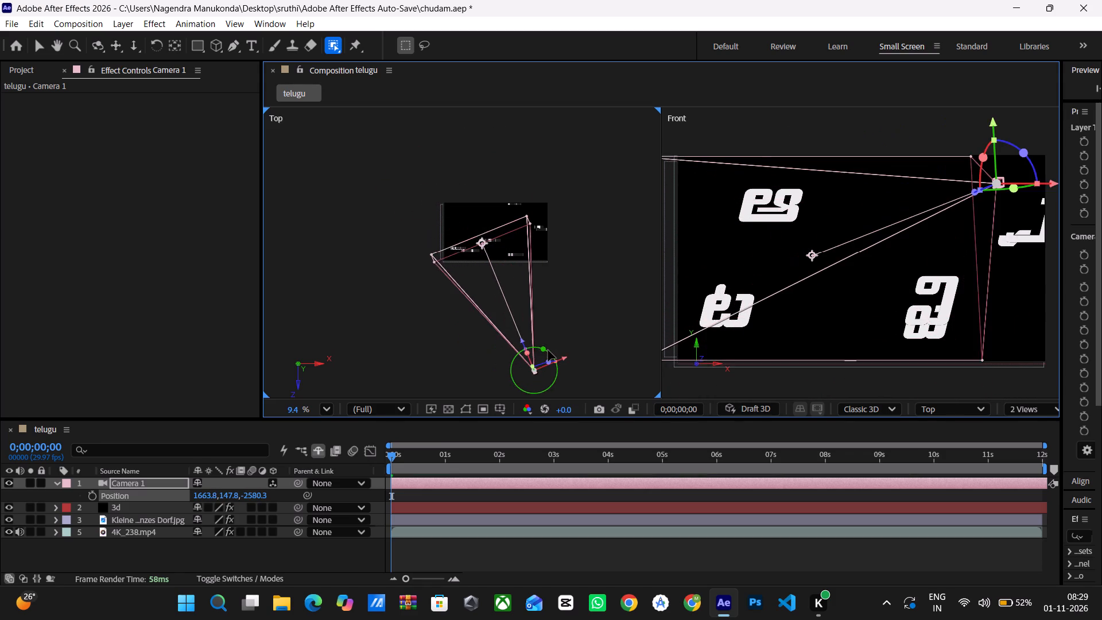
pyautogui.moveTo(548, 350); pyautogui.dragTo(549, 350)
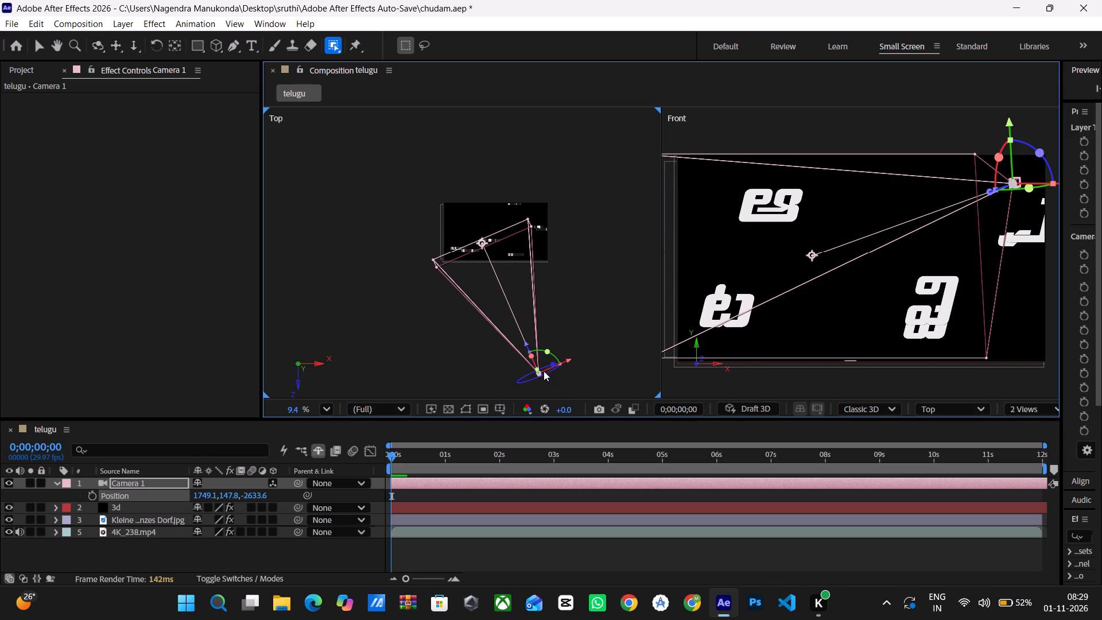
pyautogui.moveTo(538, 371); pyautogui.dragTo(529, 347)
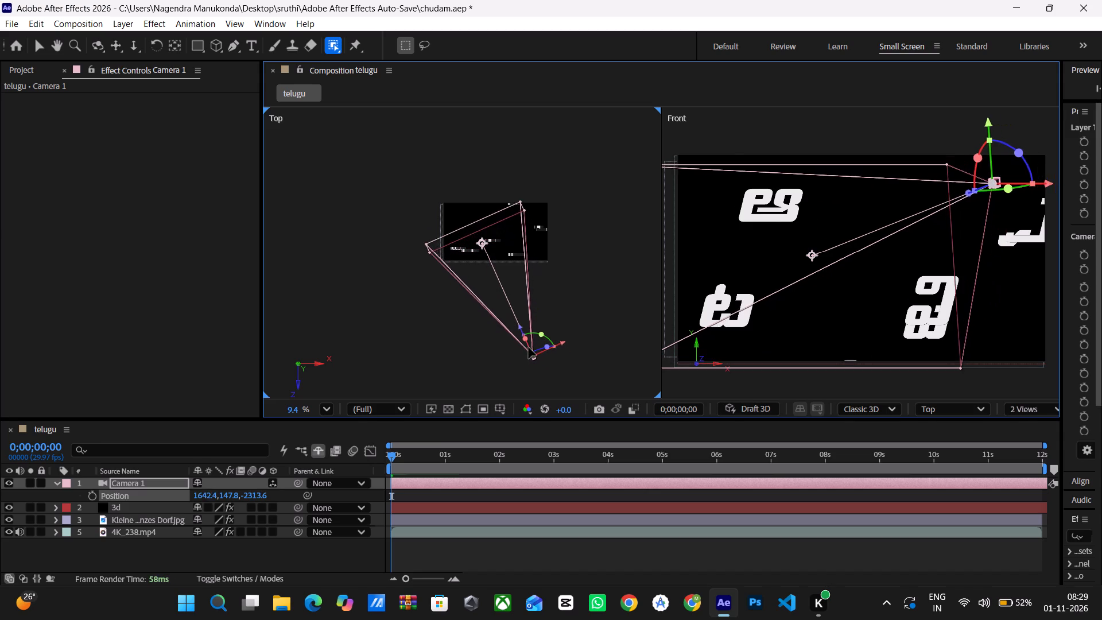
pyautogui.moveTo(529, 347); pyautogui.dragTo(499, 283)
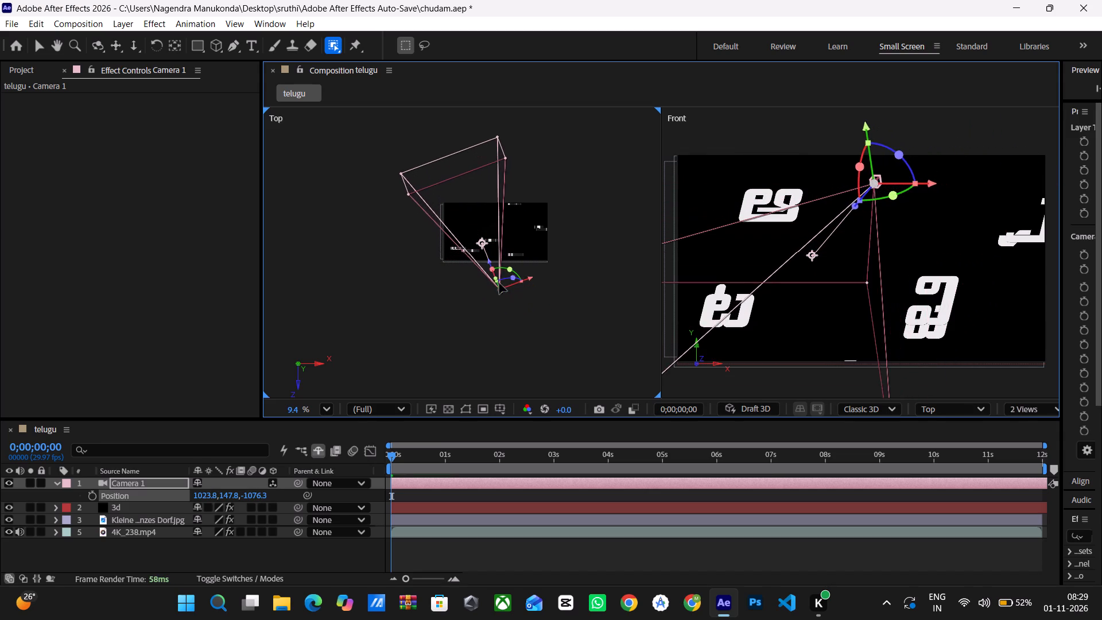
pyautogui.moveTo(499, 283); pyautogui.dragTo(496, 272)
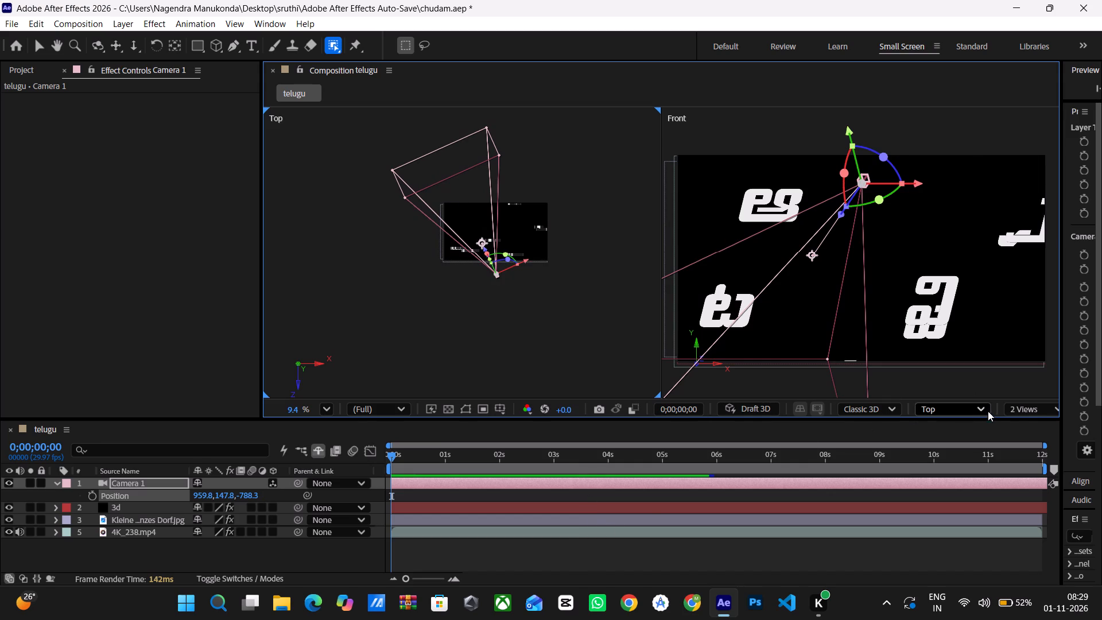
# Switch the composition display to the 1 View layout.
pyautogui.click(1014, 410)
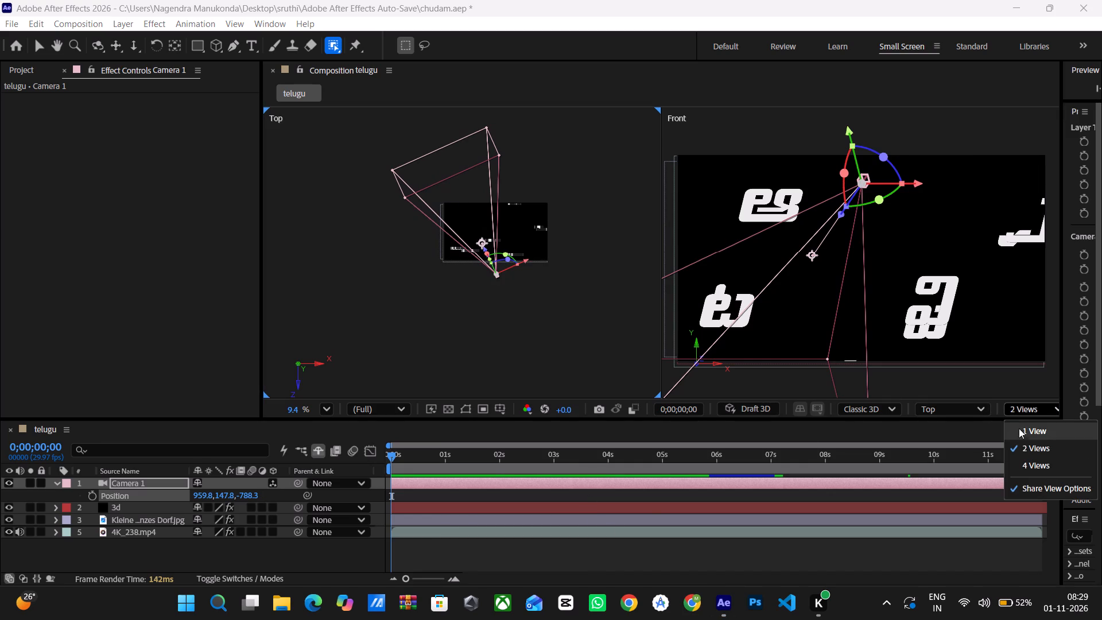
pyautogui.click(1023, 437)
# Preview the title and falling bills in the single Front view from the start of the timeline.
pyautogui.press('space')
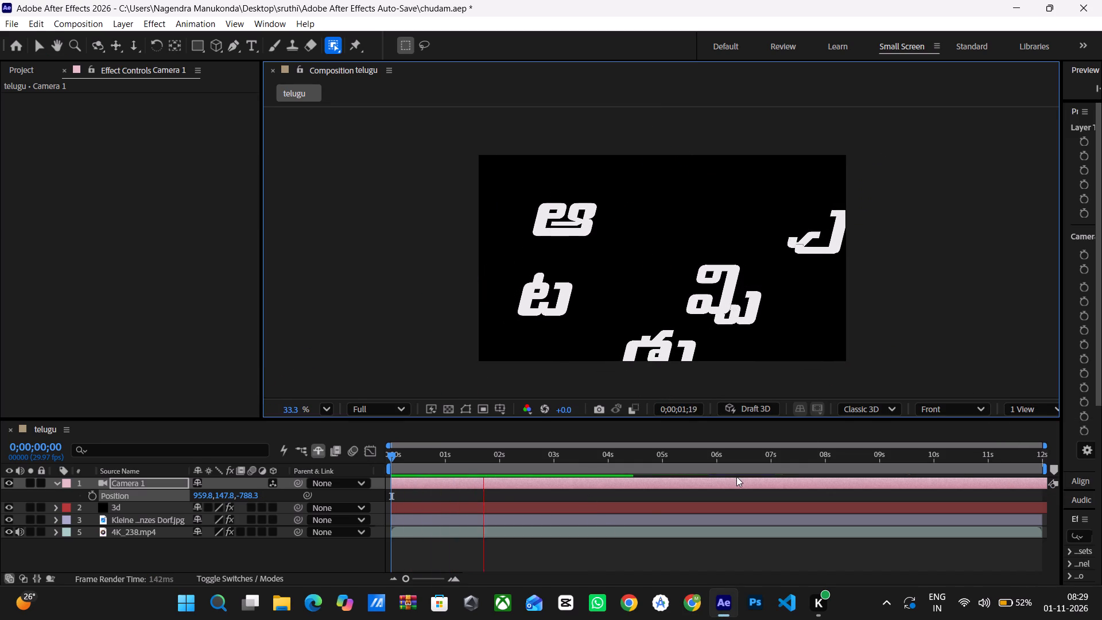
pyautogui.click(392, 453)
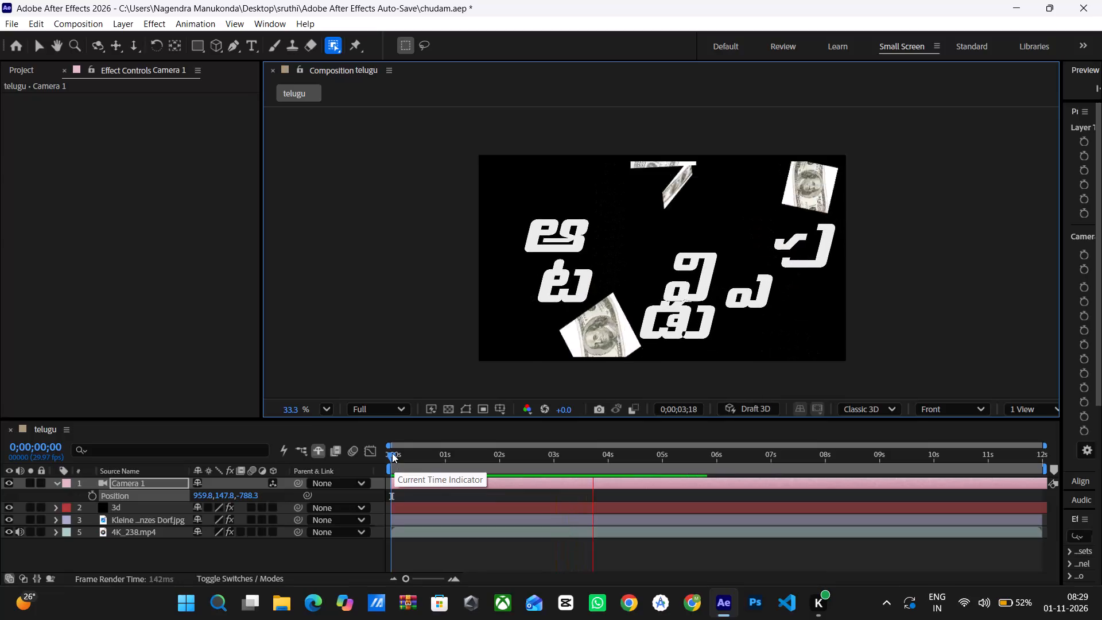